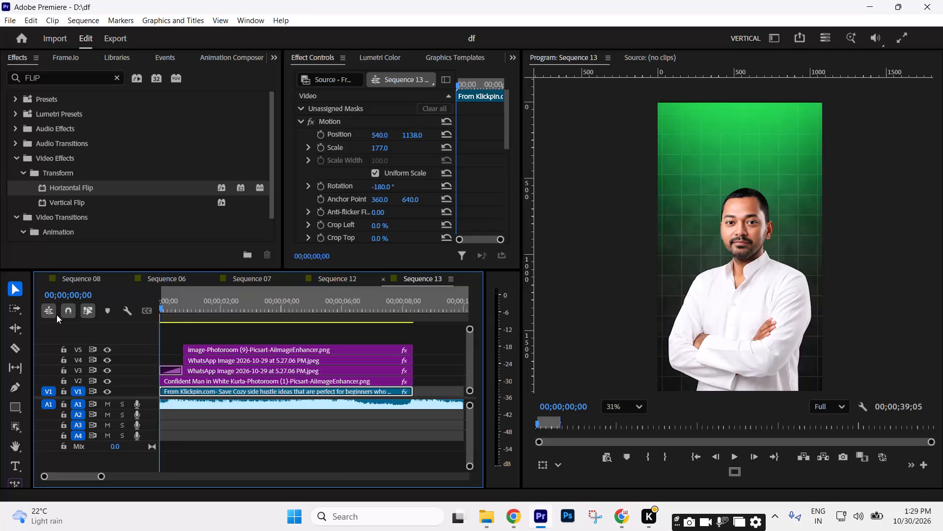
Review the animated opening of Sequence 13 and the spare comment and photo clips parked beyond the 1;30 mark.
{"action": "key", "text": "space"}
{"action": "key", "text": "space"}
{"action": "key", "text": "space"}
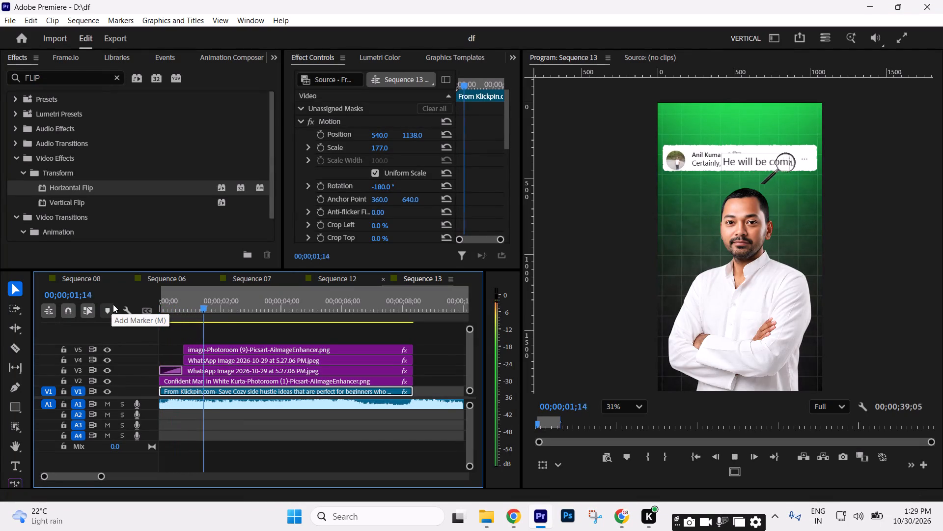
{"action": "key", "text": "space"}
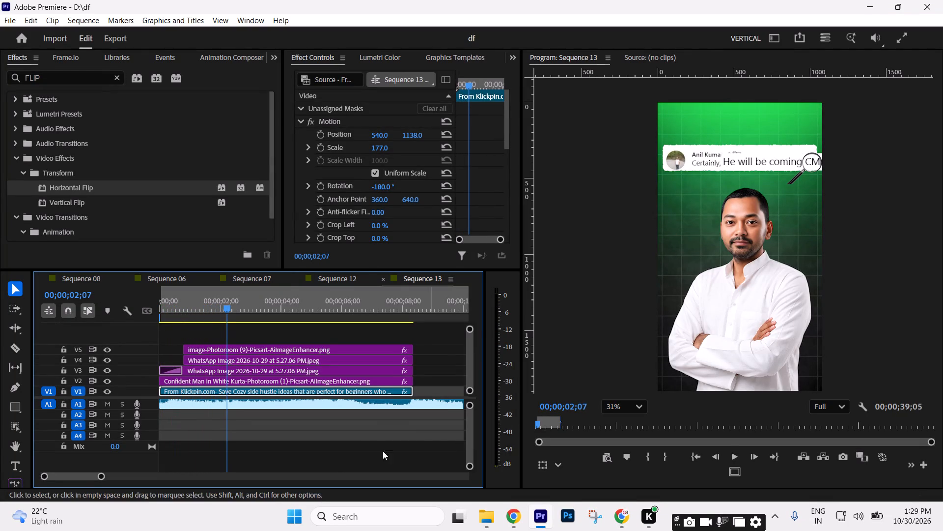
{"action": "left_click_drag", "start_coordinate": [99, 478], "coordinate": [110, 478]}
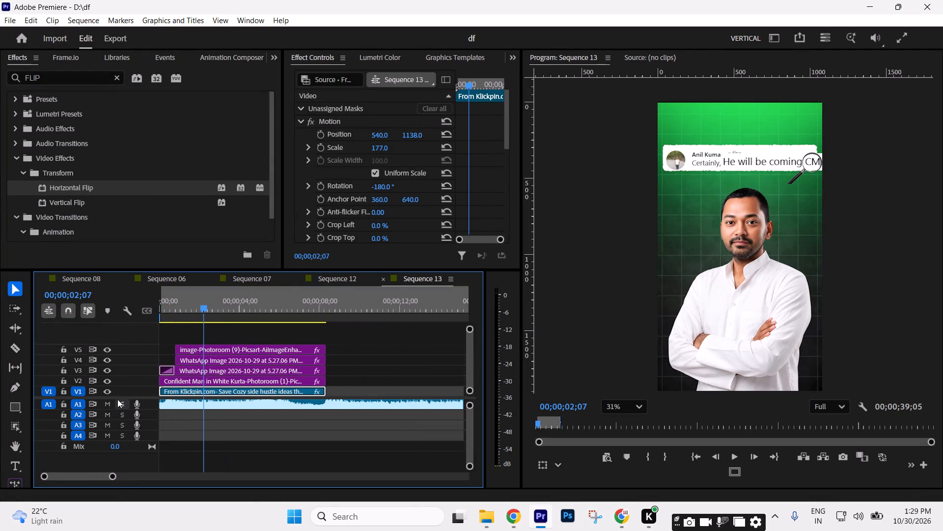
{"action": "left_click_drag", "start_coordinate": [117, 398], "coordinate": [124, 431]}
{"action": "left_click", "coordinate": [374, 339]}
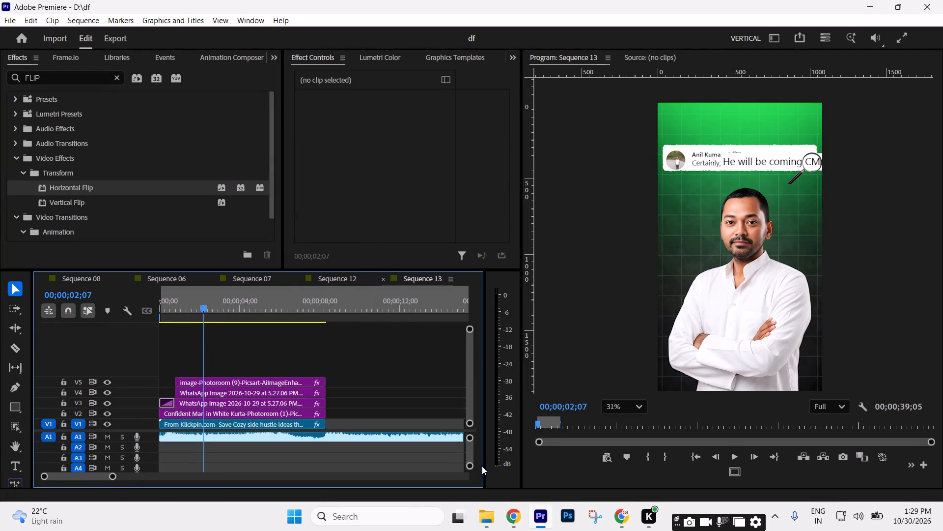
{"action": "left_click_drag", "start_coordinate": [114, 476], "coordinate": [228, 476]}
{"action": "left_click_drag", "start_coordinate": [319, 316], "coordinate": [340, 316]}
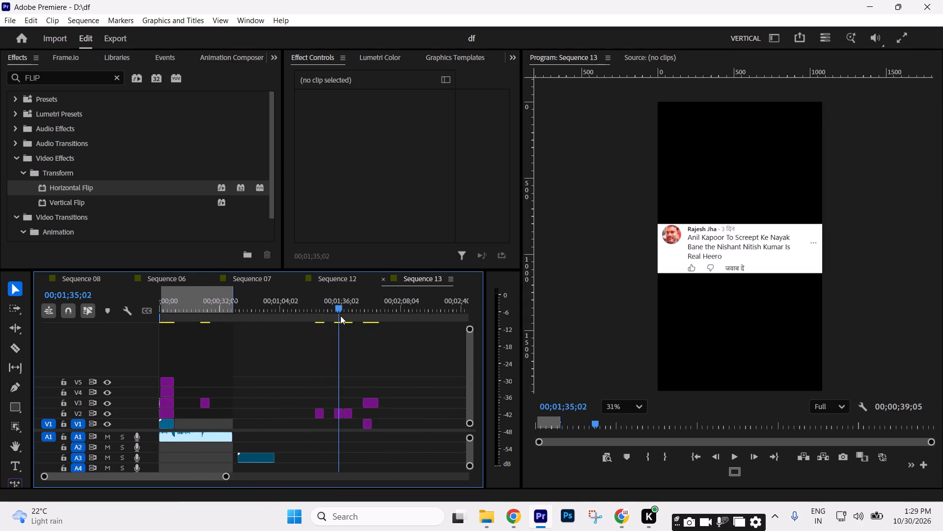
{"action": "left_click_drag", "start_coordinate": [340, 316], "coordinate": [370, 318]}
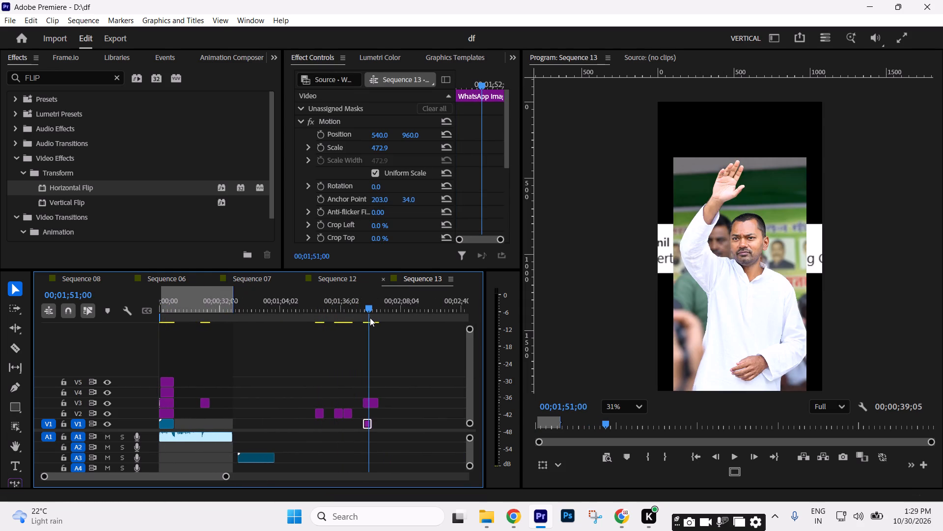
{"action": "left_click_drag", "start_coordinate": [370, 318], "coordinate": [357, 317]}
Move the spare comment block on V3 later, to about 1;58, clear of the waving-man photo on V1.
{"action": "left_click", "coordinate": [365, 405]}
{"action": "left_click_drag", "start_coordinate": [370, 401], "coordinate": [390, 401]}
{"action": "left_click_drag", "start_coordinate": [379, 305], "coordinate": [358, 310]}
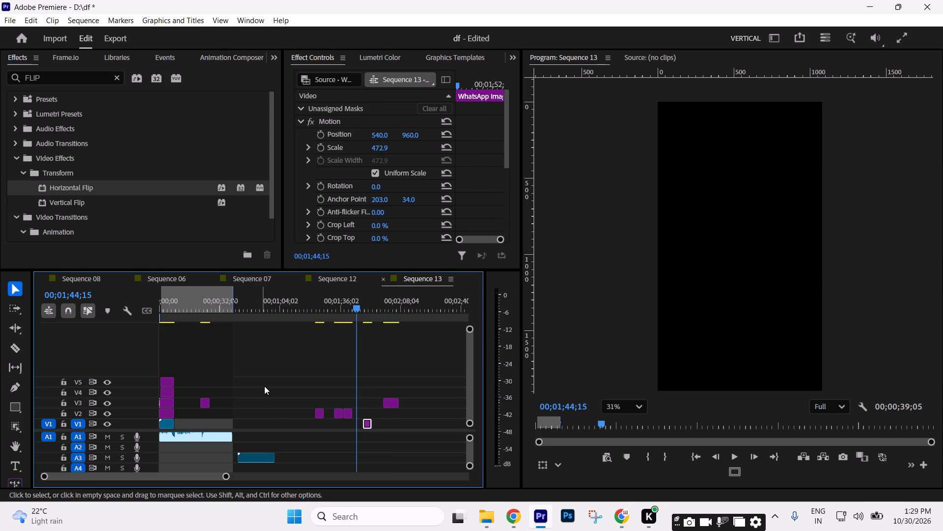
Move the first spare comment screenshot from V2 to V3, directly after the opening clips.
{"action": "left_click_drag", "start_coordinate": [277, 388], "coordinate": [333, 412]}
{"action": "left_click", "coordinate": [324, 387]}
{"action": "left_click_drag", "start_coordinate": [319, 415], "coordinate": [231, 396]}
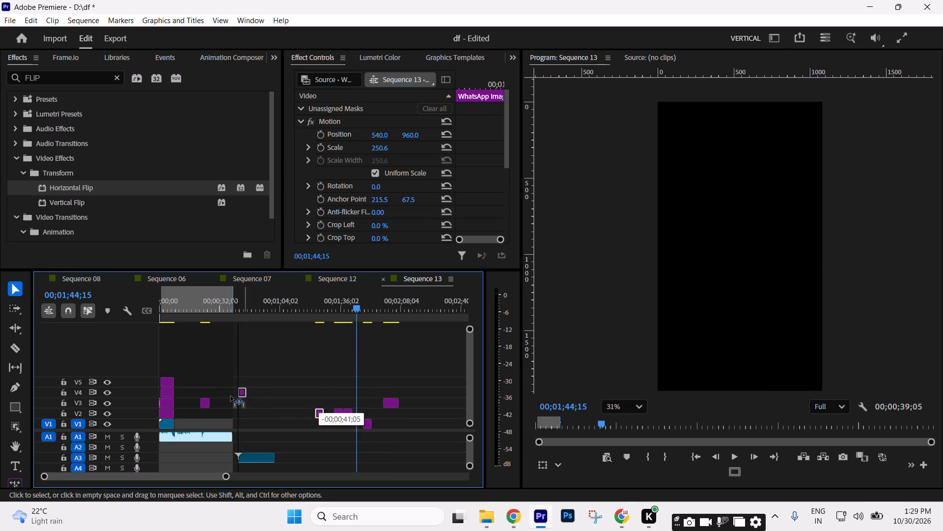
{"action": "left_click_drag", "start_coordinate": [231, 396], "coordinate": [184, 400]}
{"action": "left_click_drag", "start_coordinate": [178, 318], "coordinate": [157, 319]}
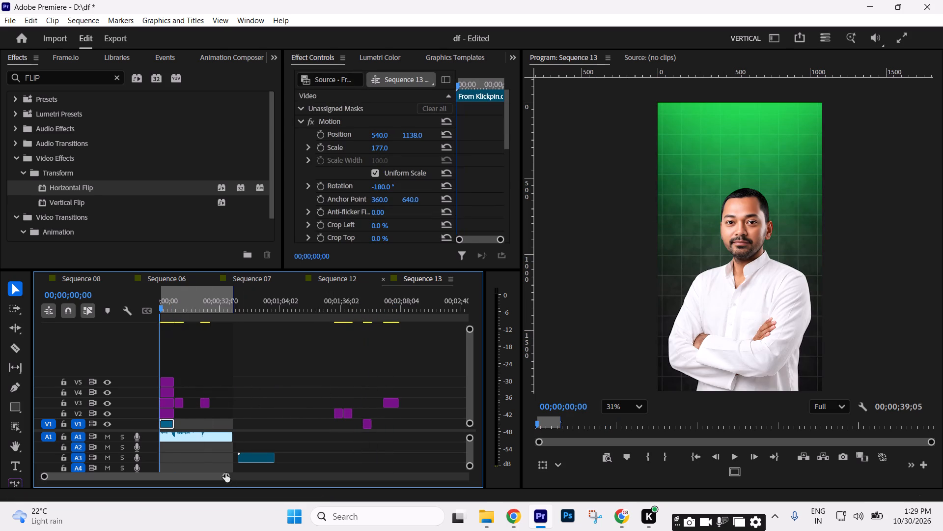
Raise the opening stack of overlay clips by one track, leaving V2 free above the green background.
{"action": "left_click_drag", "start_coordinate": [225, 473], "coordinate": [159, 470]}
{"action": "left_click_drag", "start_coordinate": [220, 311], "coordinate": [228, 314]}
{"action": "left_click_drag", "start_coordinate": [188, 358], "coordinate": [168, 410]}
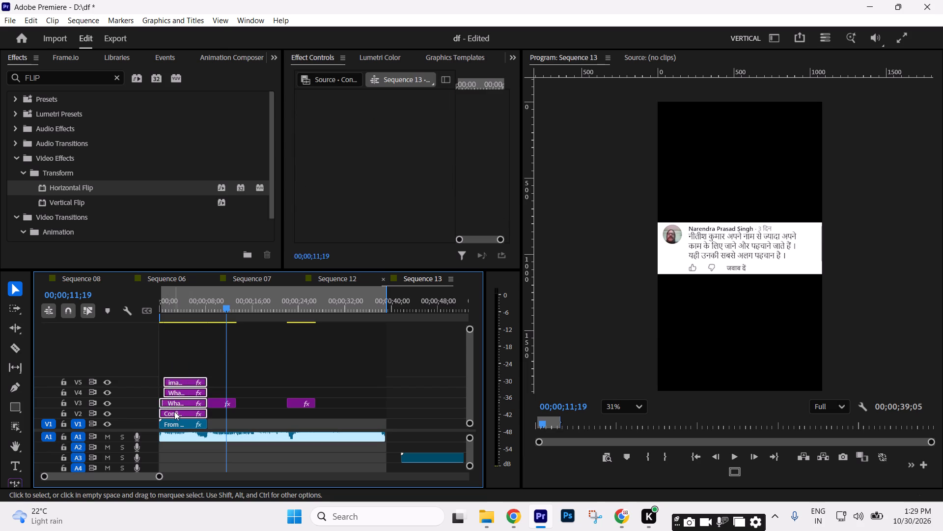
{"action": "left_click_drag", "start_coordinate": [175, 412], "coordinate": [176, 405]}
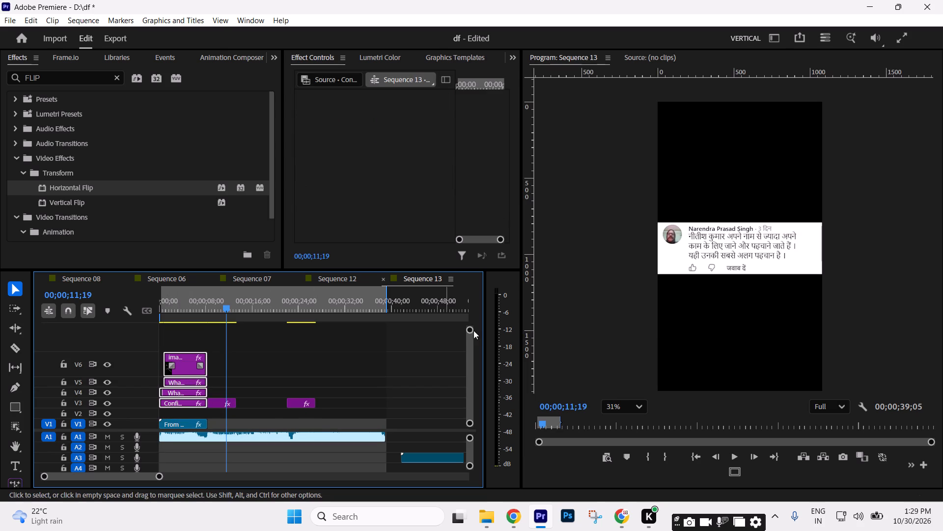
Move the comment screenshot that follows the opening stack to the start of V2.
{"action": "left_click_drag", "start_coordinate": [471, 329], "coordinate": [470, 314]}
{"action": "left_click_drag", "start_coordinate": [222, 404], "coordinate": [169, 413]}
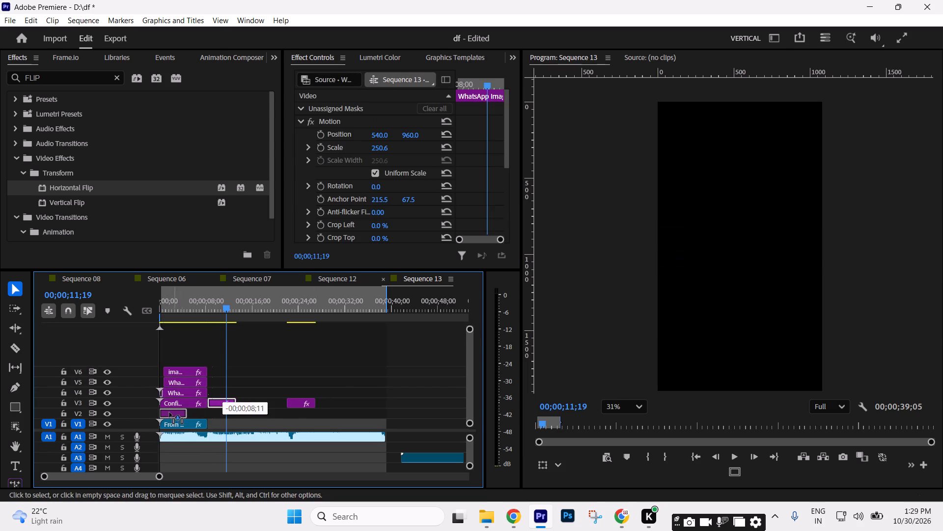
{"action": "left_click_drag", "start_coordinate": [169, 413], "coordinate": [166, 413]}
Set the V2 comment screenshot's scale to 169.6 and position to 387, 835 so it sits beside the man's shoulder.
{"action": "left_click_drag", "start_coordinate": [182, 308], "coordinate": [76, 338]}
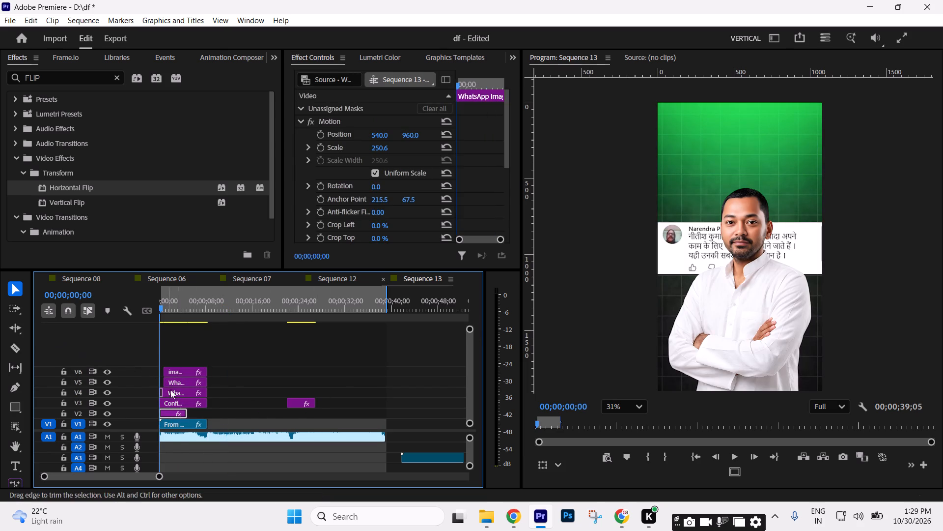
{"action": "left_click", "coordinate": [173, 415]}
{"action": "left_click_drag", "start_coordinate": [381, 150], "coordinate": [353, 157]}
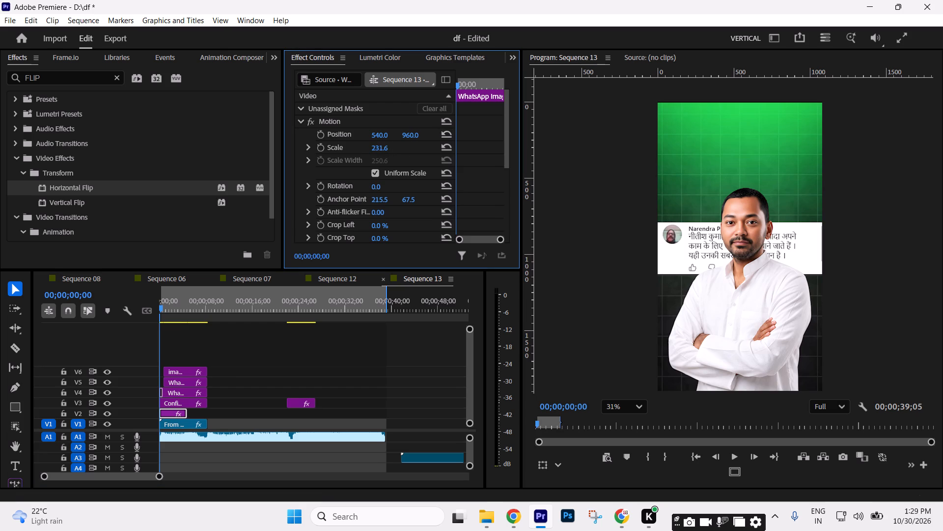
{"action": "left_click_drag", "start_coordinate": [353, 157], "coordinate": [338, 161]}
{"action": "left_click_drag", "start_coordinate": [387, 135], "coordinate": [235, 144]}
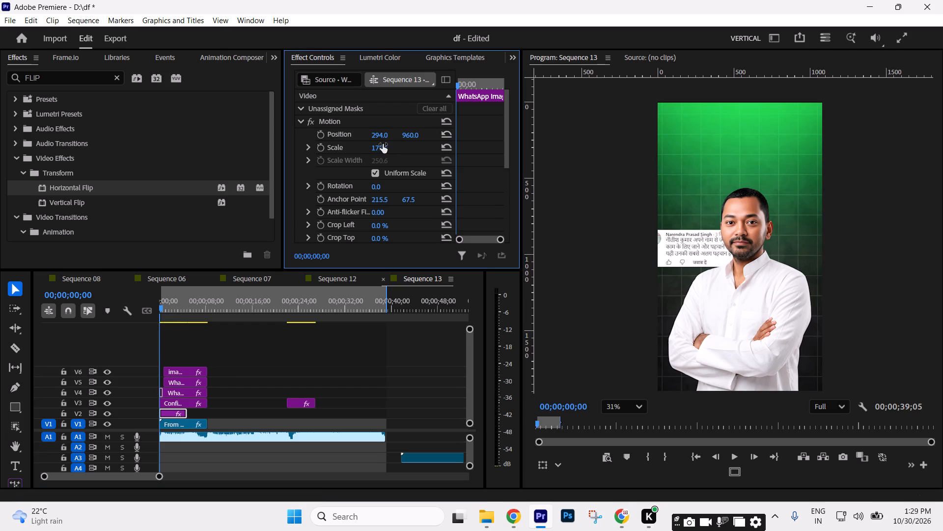
{"action": "left_click_drag", "start_coordinate": [383, 145], "coordinate": [388, 143]}
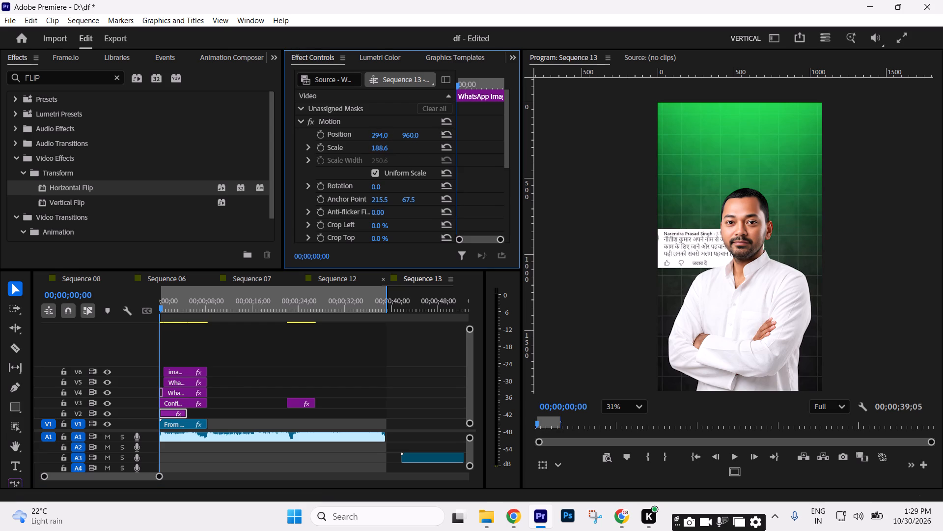
{"action": "left_click_drag", "start_coordinate": [388, 143], "coordinate": [377, 142]}
{"action": "left_click_drag", "start_coordinate": [411, 133], "coordinate": [415, 262]}
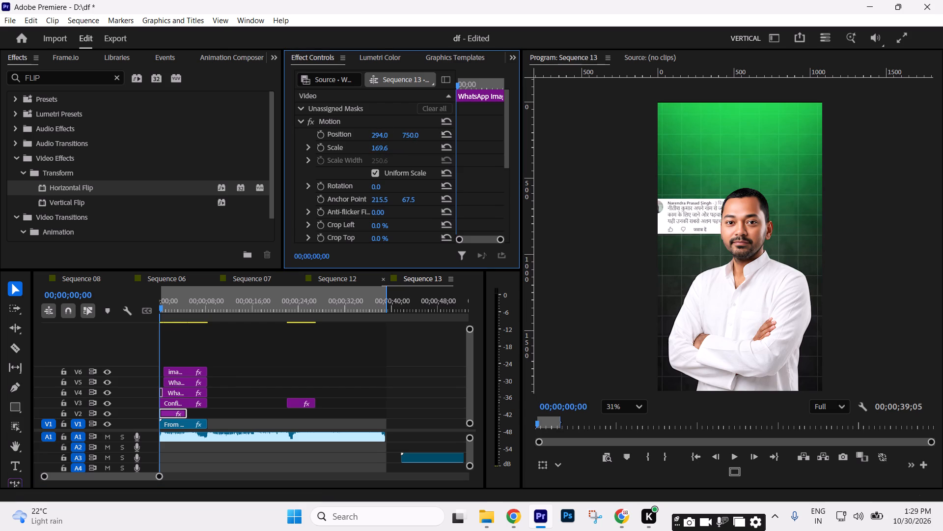
{"action": "left_click_drag", "start_coordinate": [415, 262], "coordinate": [414, 210]}
{"action": "left_click_drag", "start_coordinate": [383, 135], "coordinate": [444, 134]}
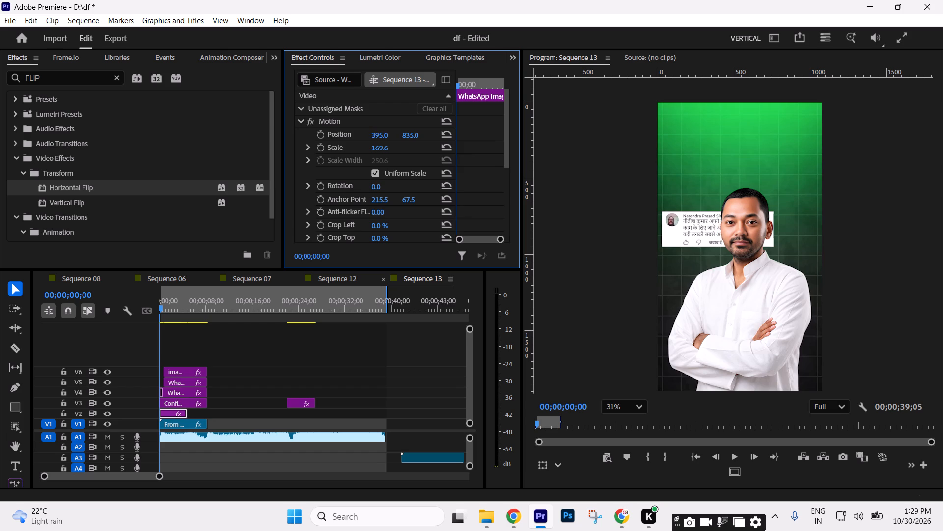
{"action": "left_click_drag", "start_coordinate": [444, 134], "coordinate": [440, 134]}
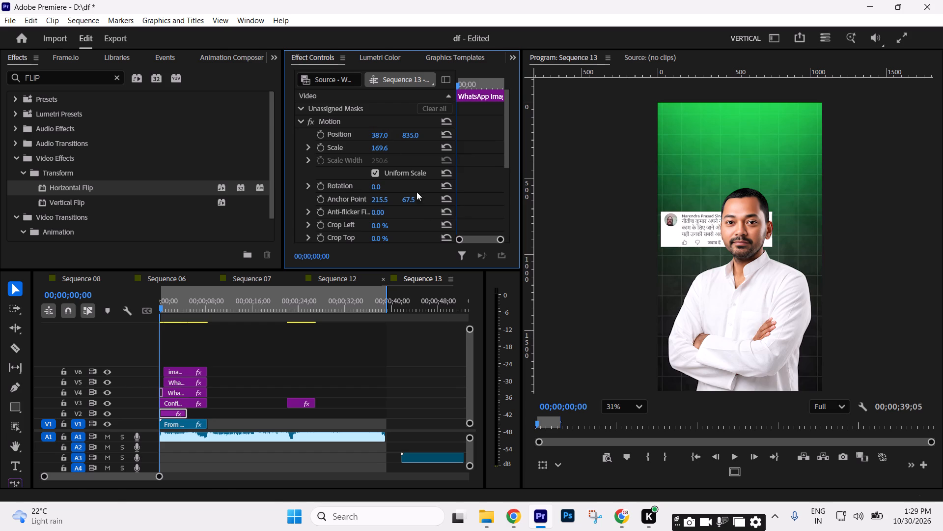
Raise the man cutout and the overlay clips above it by two tracks, so the cutout sits on V5.
{"action": "left_click_drag", "start_coordinate": [165, 316], "coordinate": [193, 315]}
{"action": "left_click_drag", "start_coordinate": [225, 335], "coordinate": [204, 394]}
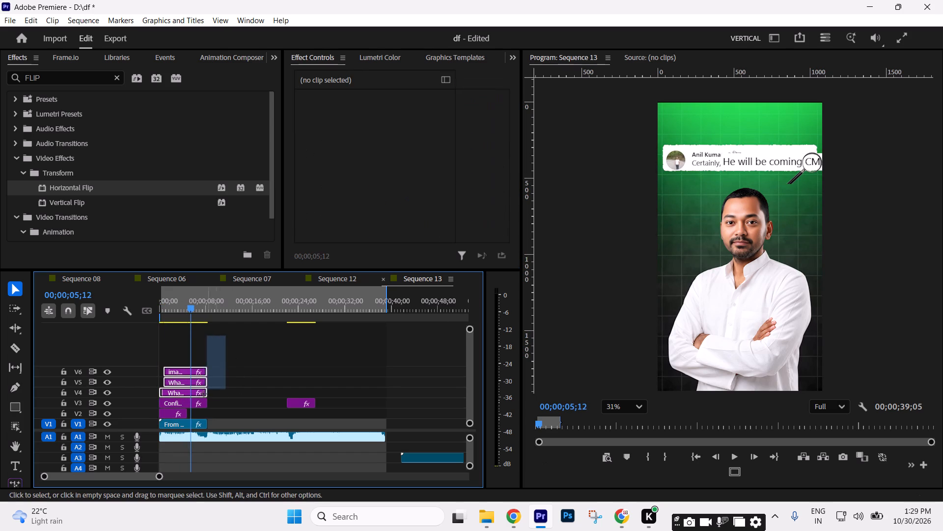
{"action": "left_click_drag", "start_coordinate": [204, 394], "coordinate": [193, 402]}
{"action": "left_click_drag", "start_coordinate": [195, 393], "coordinate": [194, 374]}
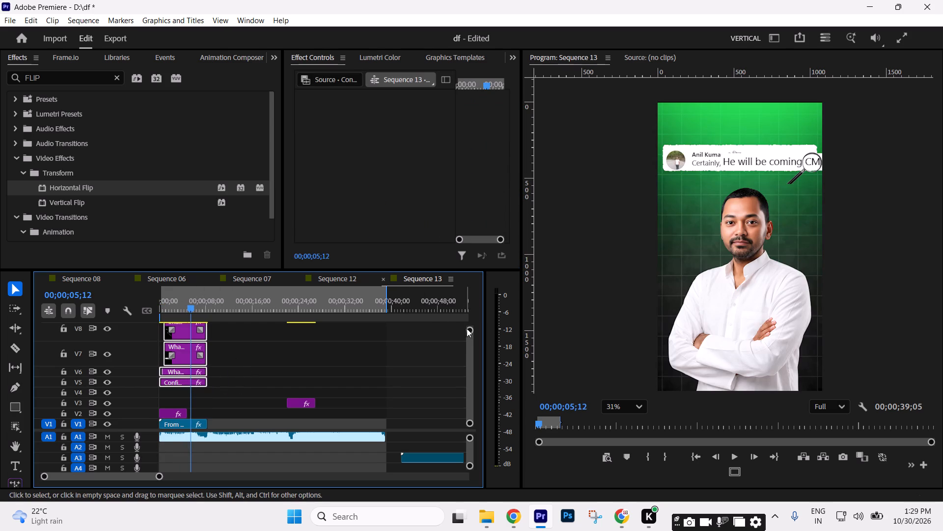
Move the remaining V3 comment screenshot from about 22 seconds to the start of the sequence.
{"action": "left_click_drag", "start_coordinate": [471, 330], "coordinate": [475, 283]}
{"action": "left_click_drag", "start_coordinate": [300, 402], "coordinate": [175, 403]}
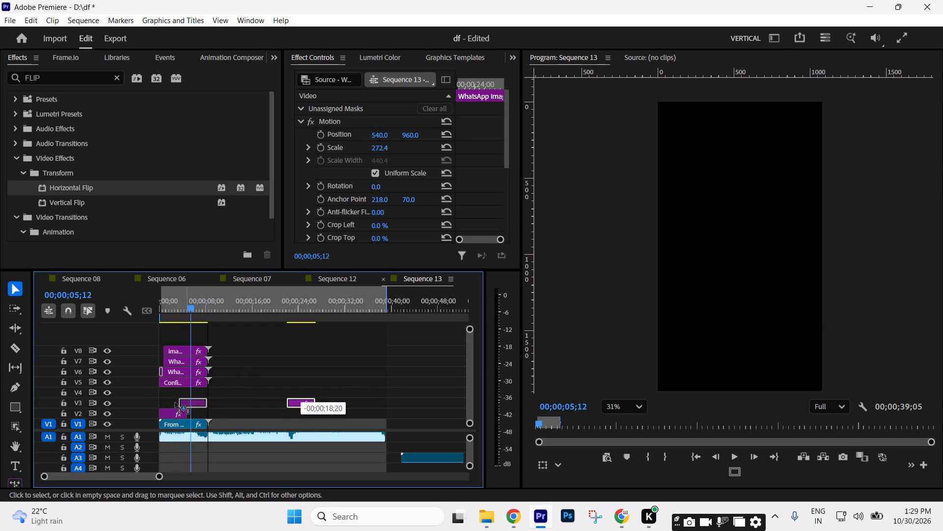
{"action": "left_click_drag", "start_coordinate": [175, 403], "coordinate": [159, 403]}
Set the V3 comment screenshot's scale to 150.4 and its horizontal position to 840, on the man's other side.
{"action": "left_click_drag", "start_coordinate": [176, 310], "coordinate": [170, 312]}
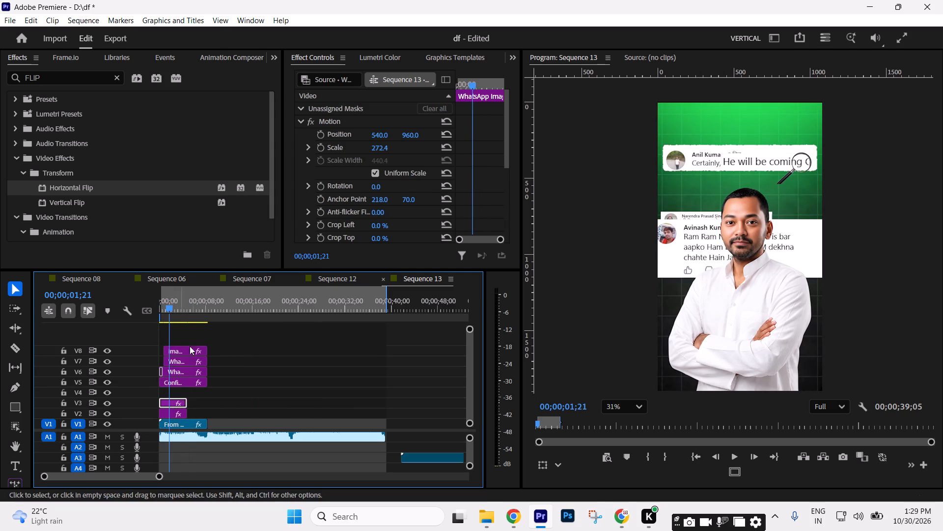
{"action": "left_click", "coordinate": [172, 403]}
{"action": "left_click_drag", "start_coordinate": [380, 151], "coordinate": [378, 150]}
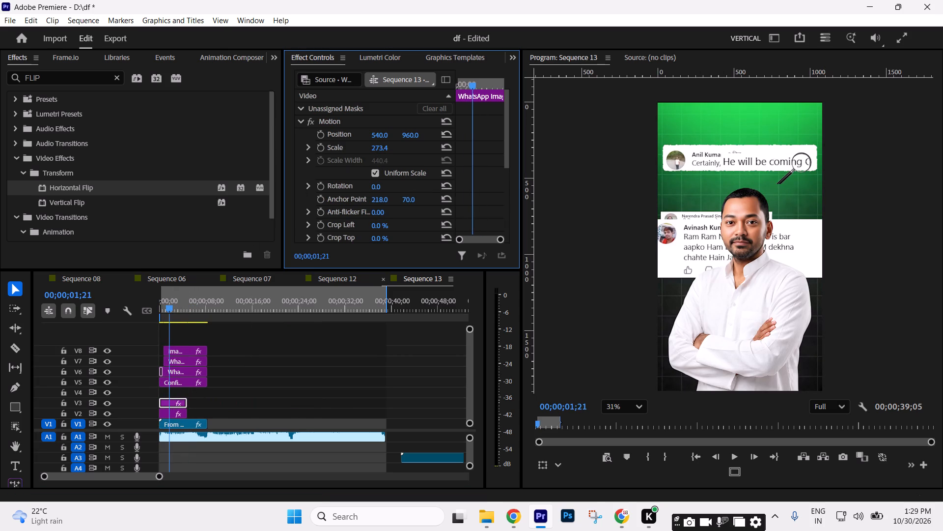
{"action": "left_click_drag", "start_coordinate": [378, 150], "coordinate": [330, 167]}
{"action": "left_click_drag", "start_coordinate": [382, 134], "coordinate": [672, 131]}
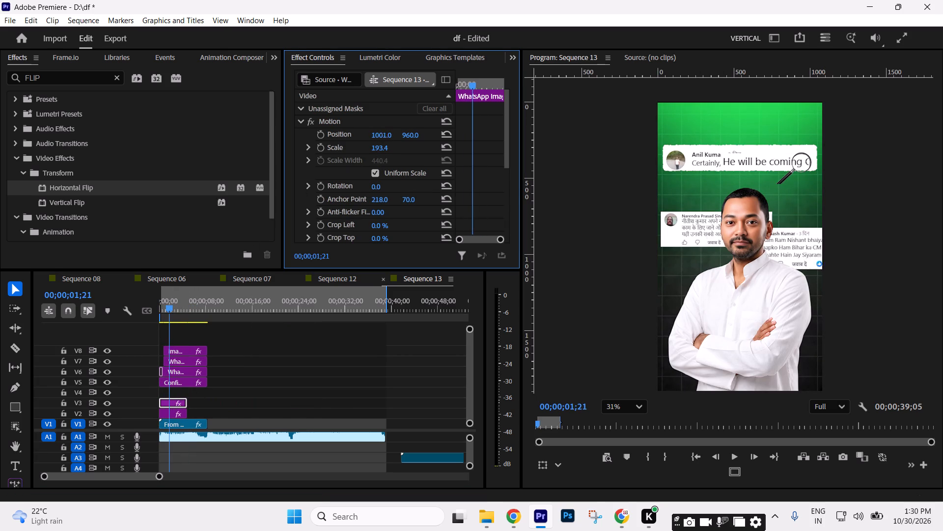
{"action": "left_click_drag", "start_coordinate": [672, 131], "coordinate": [635, 147]}
{"action": "left_click_drag", "start_coordinate": [384, 145], "coordinate": [360, 151]}
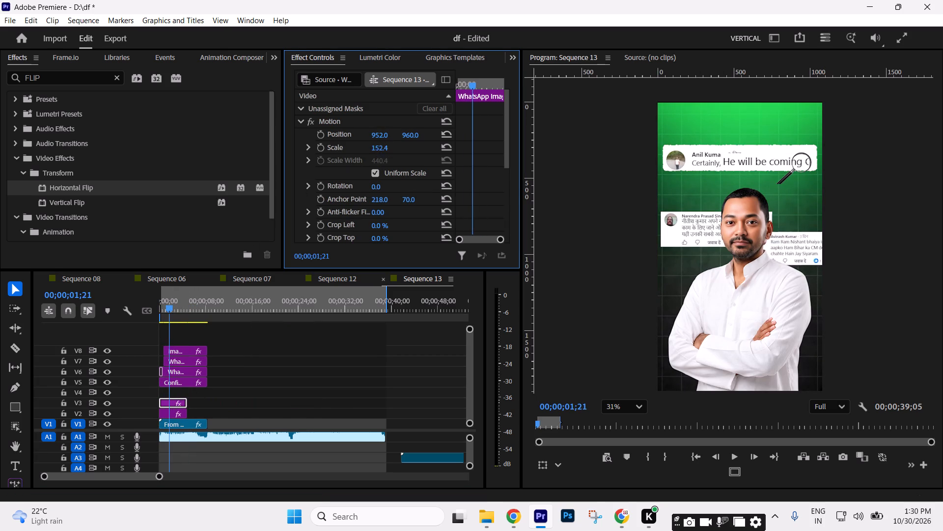
{"action": "left_click_drag", "start_coordinate": [360, 151], "coordinate": [359, 160]}
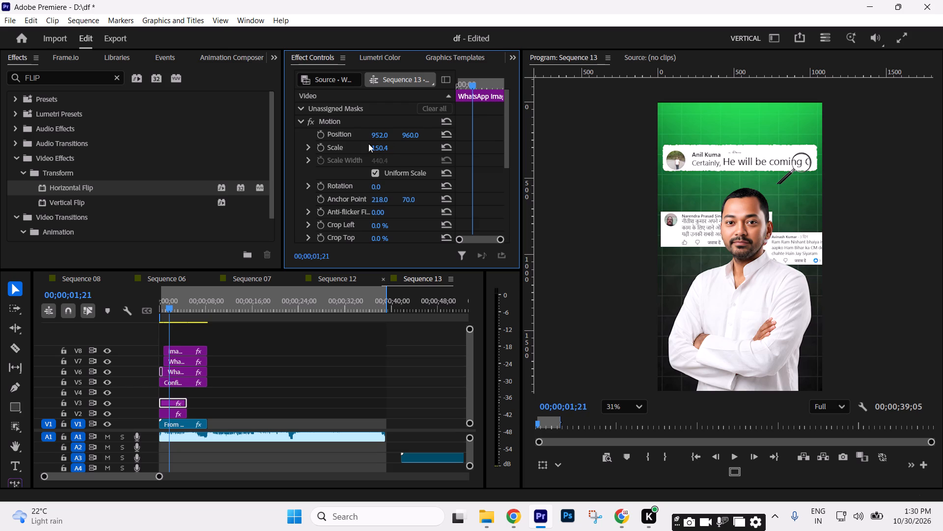
{"action": "left_click_drag", "start_coordinate": [378, 130], "coordinate": [311, 171]}
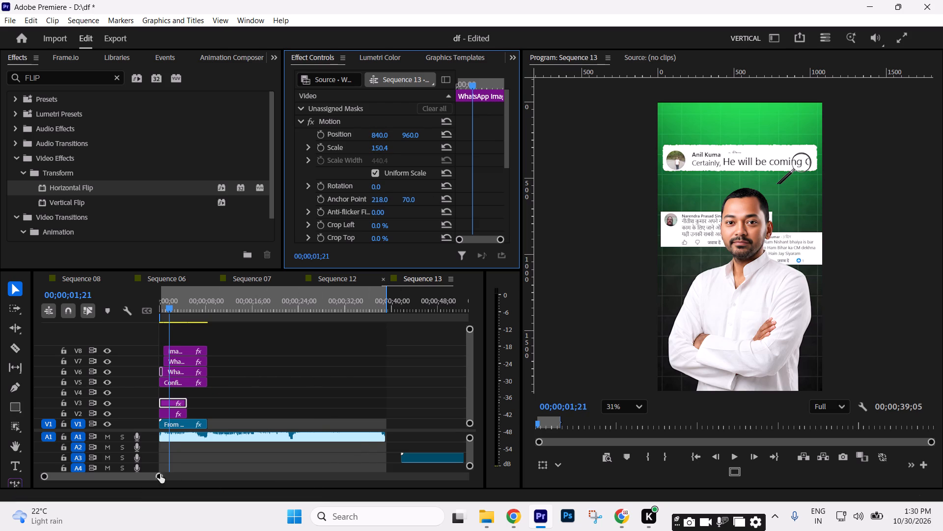
Raise the man cutout and its overlay clips by three tracks, so the cutout sits on V8.
{"action": "left_click_drag", "start_coordinate": [159, 475], "coordinate": [193, 473]}
{"action": "left_click_drag", "start_coordinate": [191, 329], "coordinate": [175, 382]}
{"action": "left_click_drag", "start_coordinate": [178, 381], "coordinate": [178, 369]}
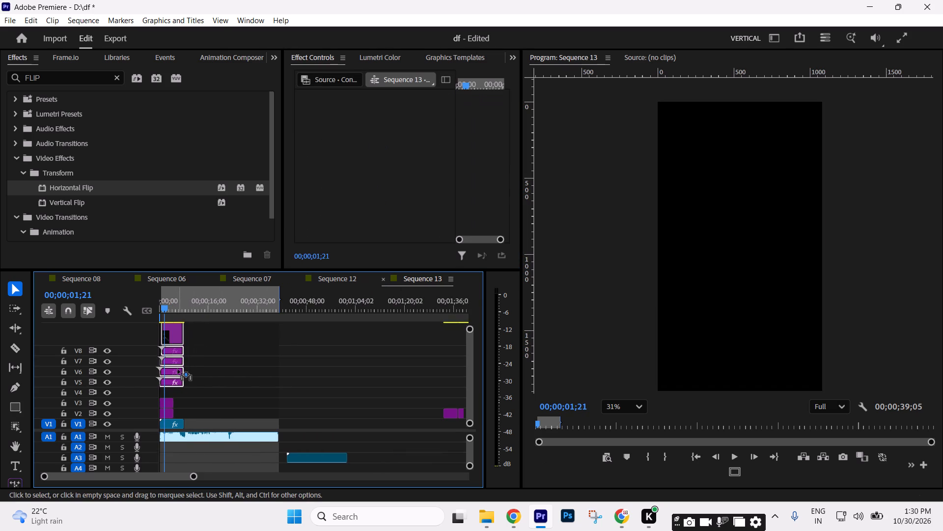
{"action": "left_click_drag", "start_coordinate": [178, 369], "coordinate": [176, 352]}
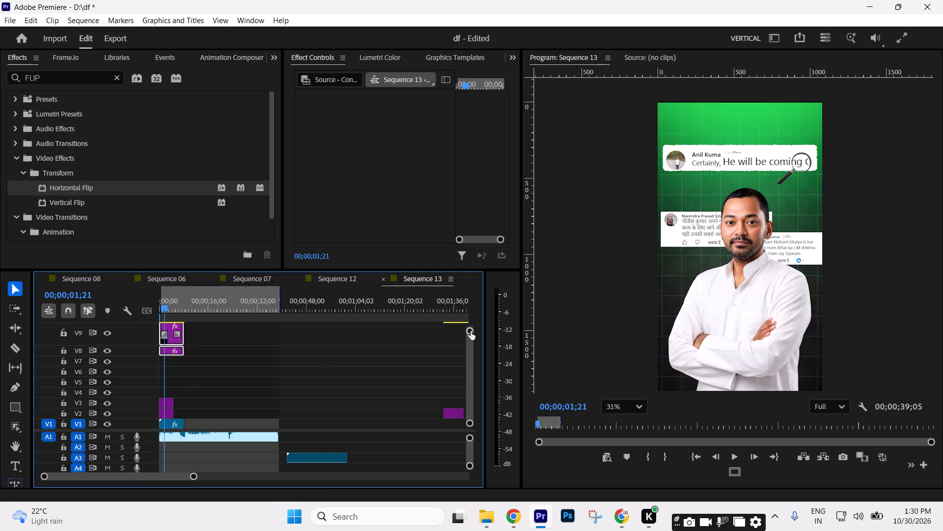
Move the sequence's Out point back to the start, collapsing the marked in-to-out range.
{"action": "left_click_drag", "start_coordinate": [471, 331], "coordinate": [467, 295]}
{"action": "left_click_drag", "start_coordinate": [197, 477], "coordinate": [242, 477]}
{"action": "left_click_drag", "start_coordinate": [318, 314], "coordinate": [313, 313]}
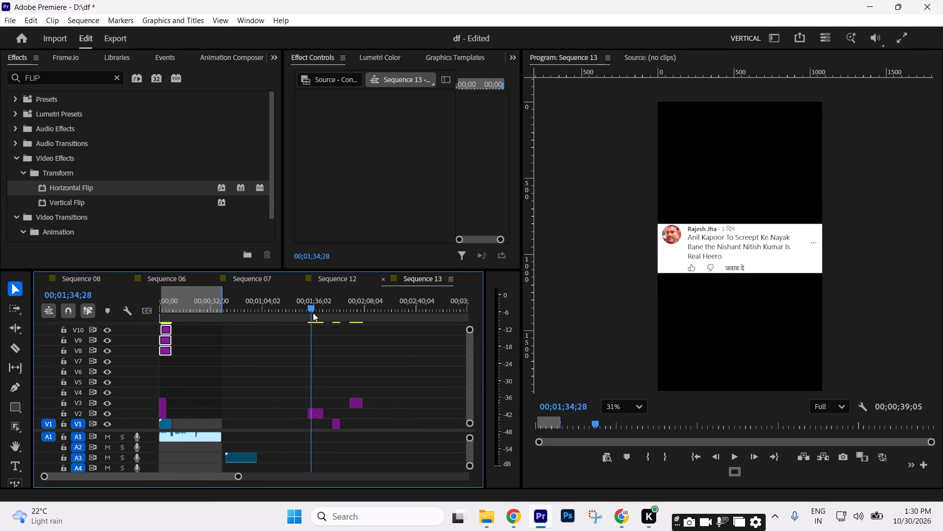
{"action": "left_click_drag", "start_coordinate": [224, 303], "coordinate": [151, 307]}
{"action": "left_click_drag", "start_coordinate": [183, 304], "coordinate": [182, 304]}
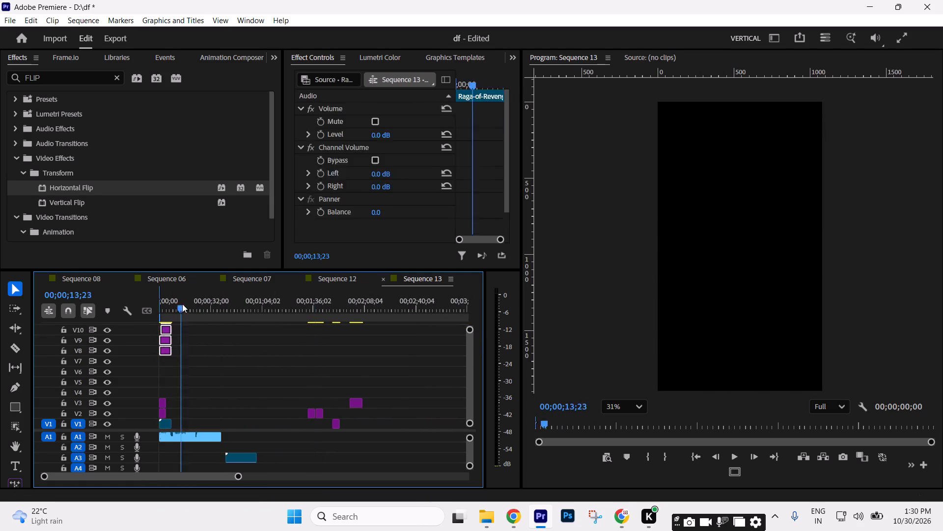
{"action": "left_click_drag", "start_coordinate": [182, 304], "coordinate": [149, 303]}
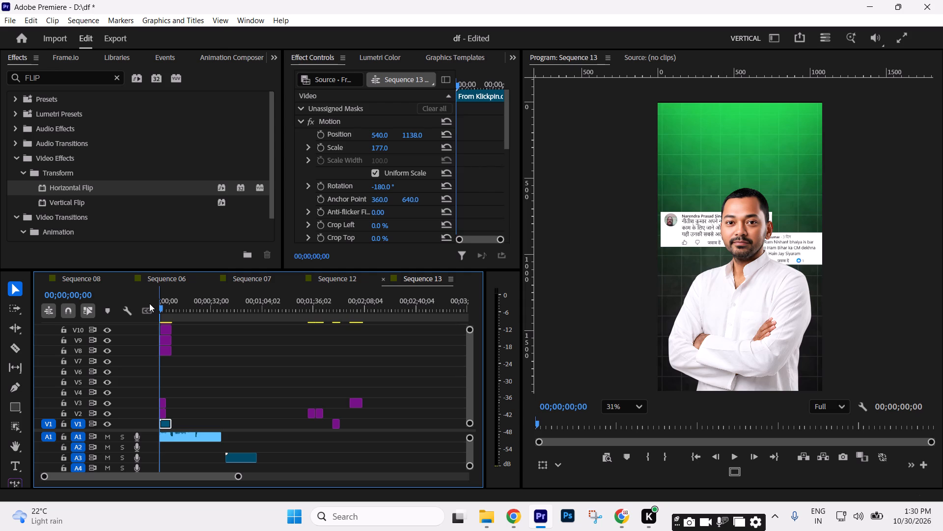
Move the first V2 comment screenshot from about 1 minute 34 seconds to V4 at the start of the sequence.
{"action": "left_click_drag", "start_coordinate": [149, 303], "coordinate": [318, 308]}
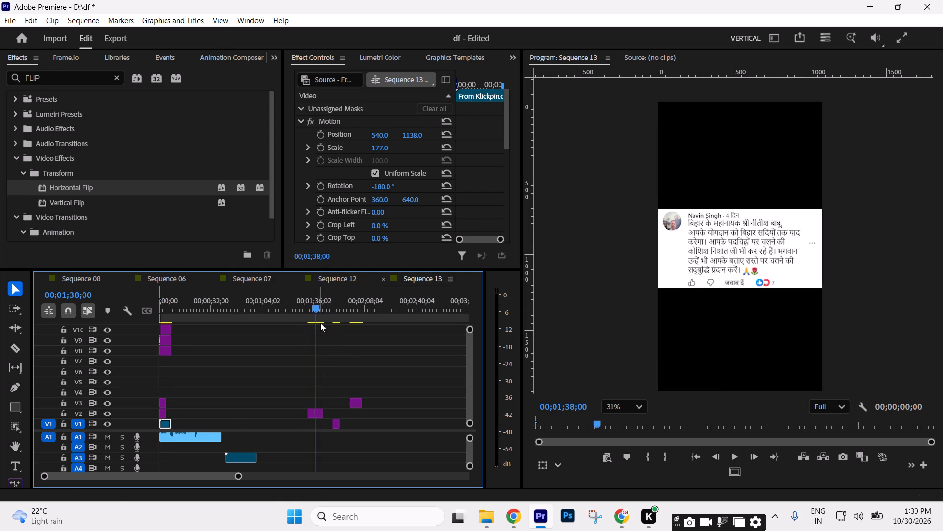
{"action": "left_click_drag", "start_coordinate": [313, 309], "coordinate": [314, 306]}
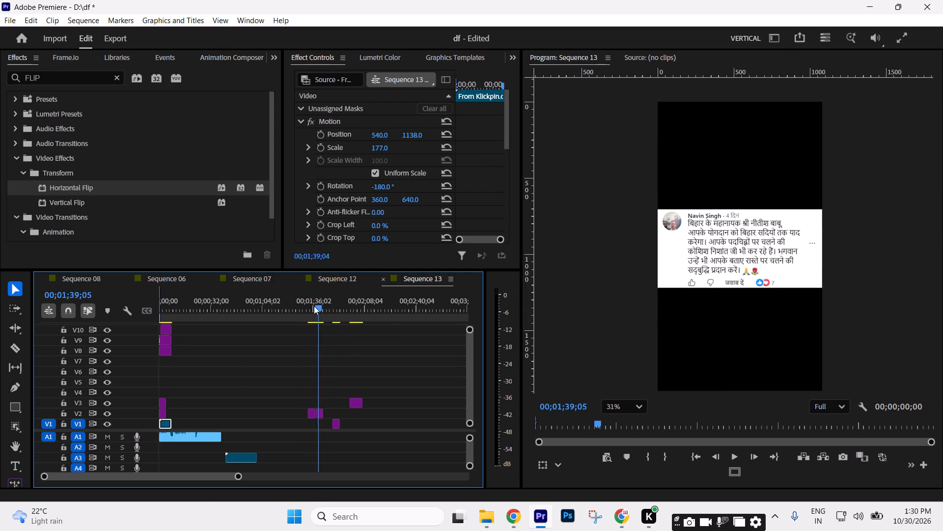
{"action": "left_click_drag", "start_coordinate": [314, 306], "coordinate": [307, 304]}
{"action": "left_click_drag", "start_coordinate": [312, 412], "coordinate": [290, 405]}
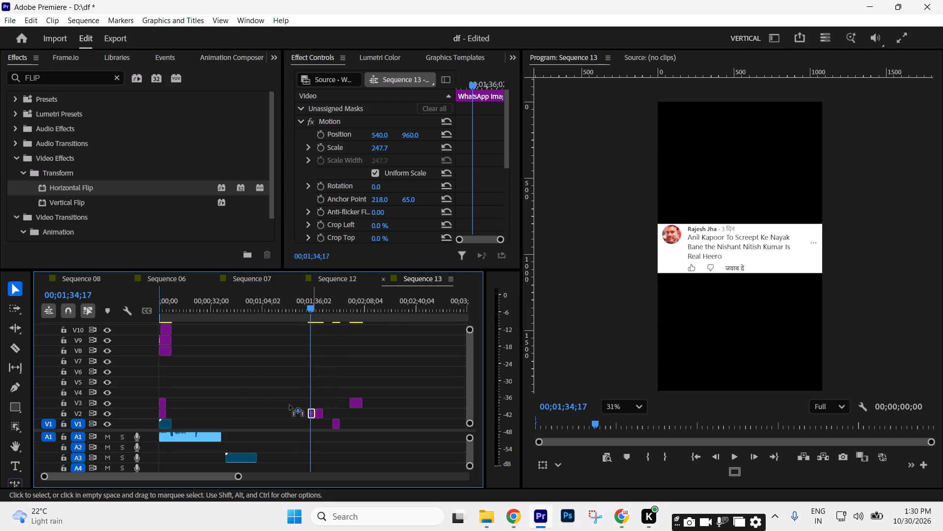
{"action": "left_click_drag", "start_coordinate": [290, 405], "coordinate": [153, 394]}
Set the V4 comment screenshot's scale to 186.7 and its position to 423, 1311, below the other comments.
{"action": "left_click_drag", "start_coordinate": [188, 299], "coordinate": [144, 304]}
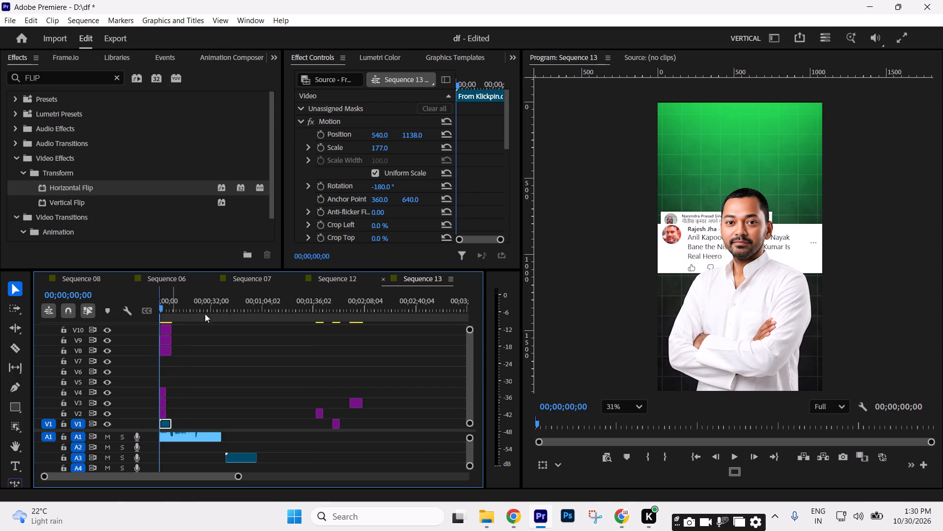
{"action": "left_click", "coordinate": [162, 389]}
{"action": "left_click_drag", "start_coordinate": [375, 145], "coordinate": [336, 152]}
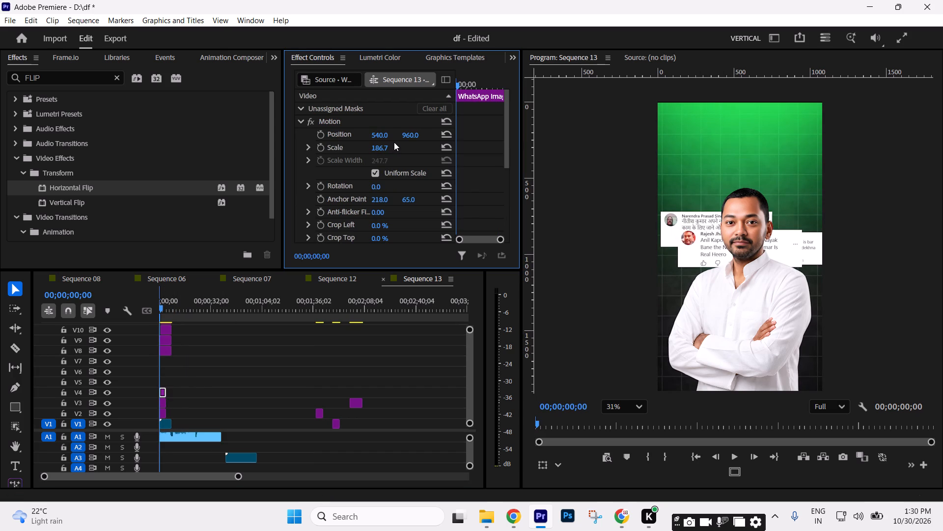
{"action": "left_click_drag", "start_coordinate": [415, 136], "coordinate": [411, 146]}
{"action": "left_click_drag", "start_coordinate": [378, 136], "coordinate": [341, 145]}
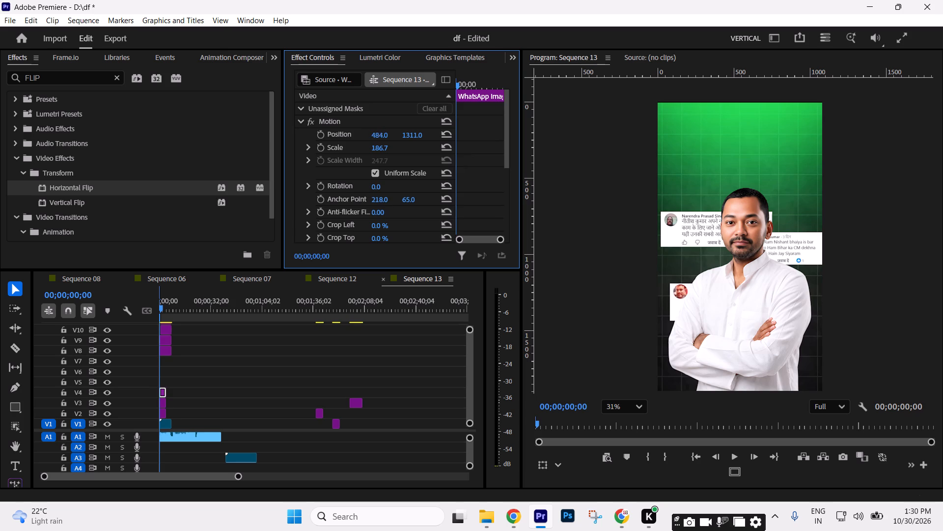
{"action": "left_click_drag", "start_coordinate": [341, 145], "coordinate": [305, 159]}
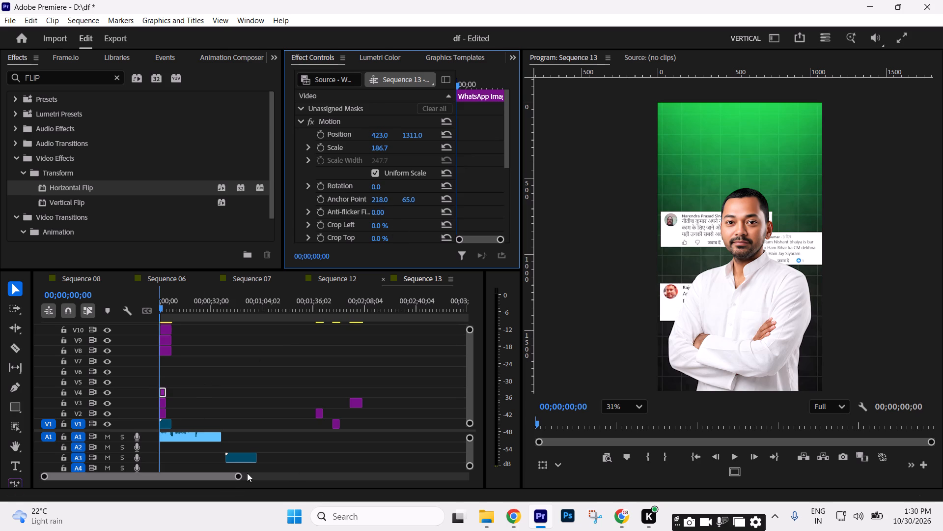
Lower the man cutout from V8 to V4 and raise the newly added comment screenshot above it to V5.
{"action": "left_click_drag", "start_coordinate": [240, 477], "coordinate": [142, 458]}
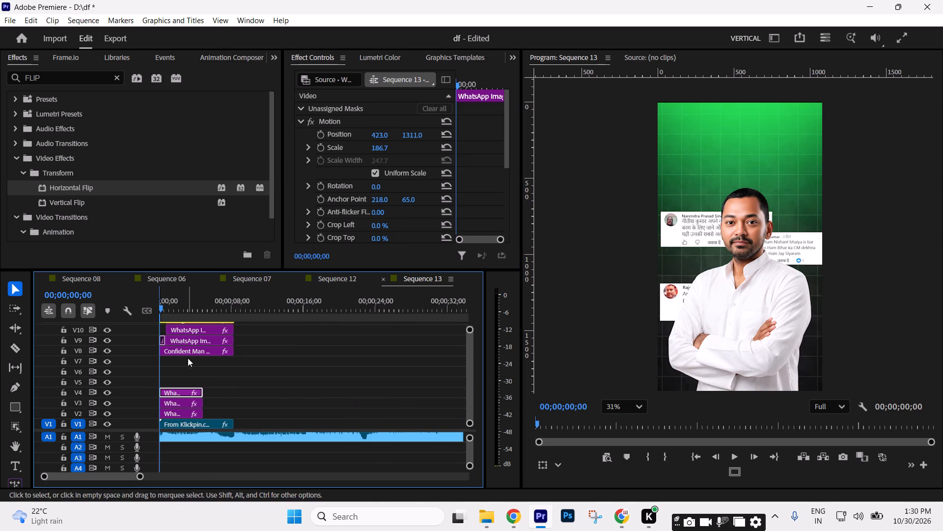
{"action": "left_click_drag", "start_coordinate": [188, 353], "coordinate": [182, 379]}
{"action": "left_click_drag", "start_coordinate": [178, 393], "coordinate": [176, 379]}
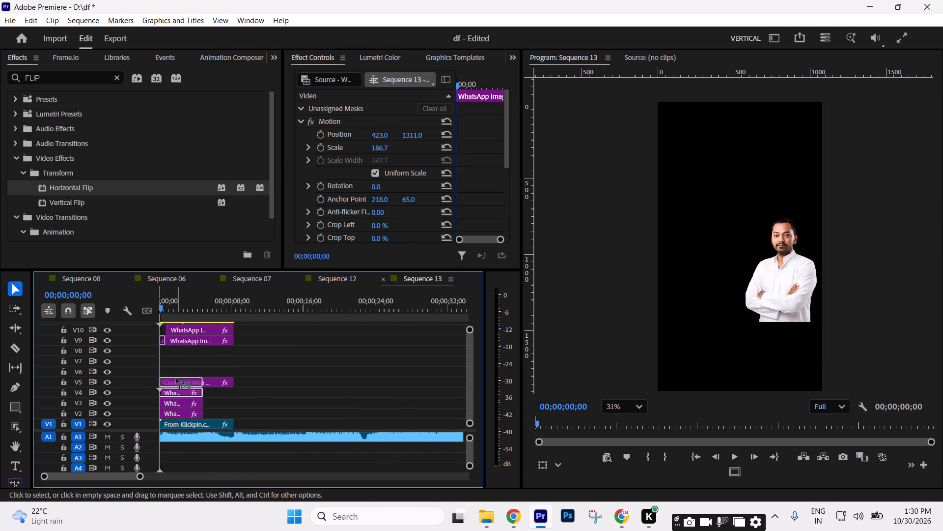
{"action": "left_click_drag", "start_coordinate": [176, 379], "coordinate": [176, 375]}
{"action": "left_click_drag", "start_coordinate": [212, 382], "coordinate": [207, 389]}
{"action": "left_click_drag", "start_coordinate": [188, 370], "coordinate": [186, 383]}
Set the V5 comment screenshot's scale to about 156 and its position to 359, 1395, over the man's arm.
{"action": "left_click_drag", "start_coordinate": [381, 147], "coordinate": [367, 151]}
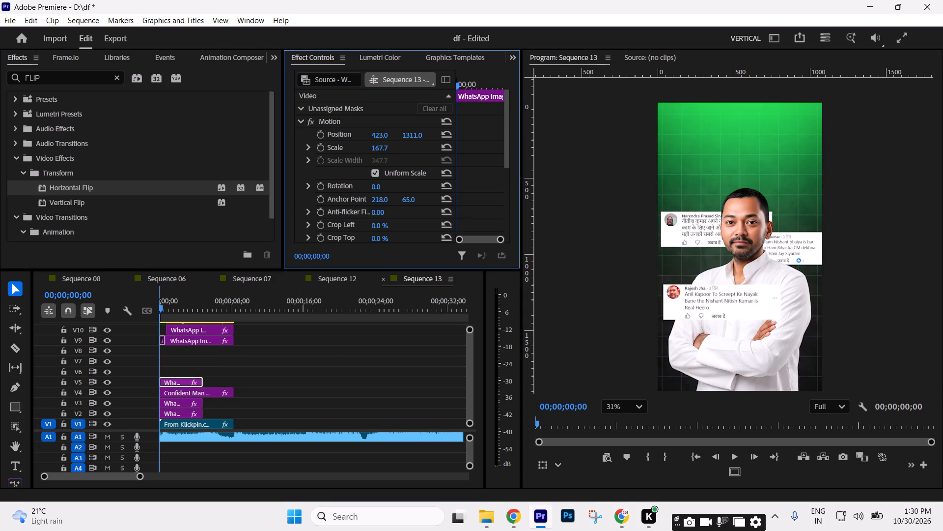
{"action": "left_click_drag", "start_coordinate": [367, 151], "coordinate": [366, 156]}
{"action": "left_click_drag", "start_coordinate": [389, 133], "coordinate": [352, 164]}
{"action": "left_click_drag", "start_coordinate": [418, 134], "coordinate": [458, 83]}
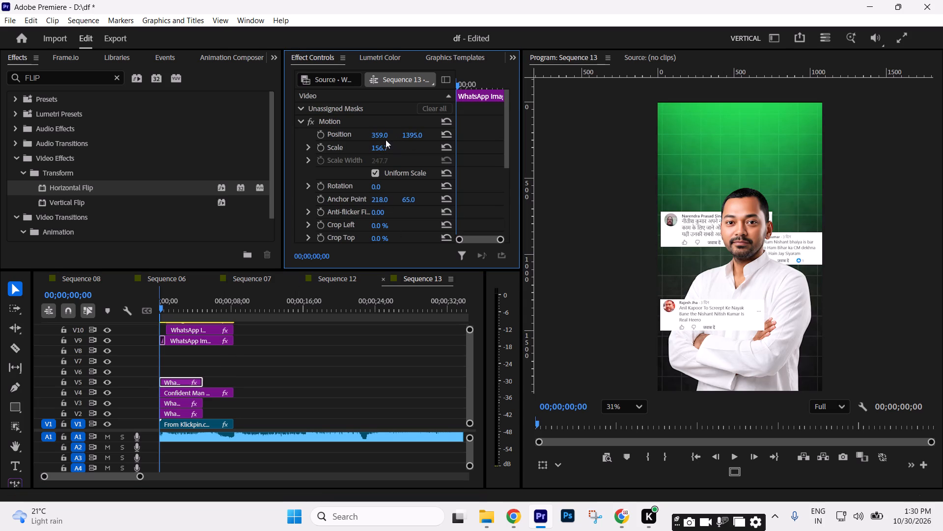
{"action": "left_click", "coordinate": [376, 134]}
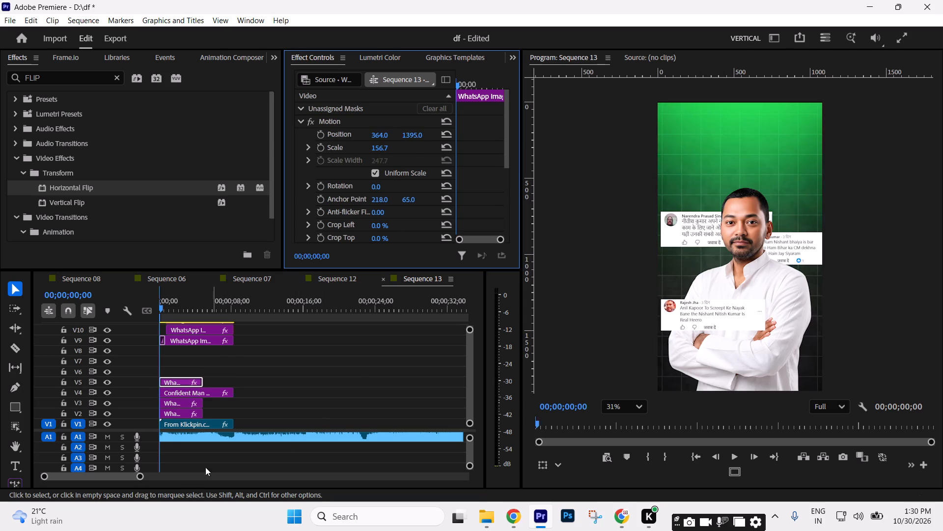
Move the V2 comment screenshot from about 1 minute 38 seconds to V6 at the start of the sequence.
{"action": "left_click_drag", "start_coordinate": [141, 478], "coordinate": [227, 483]}
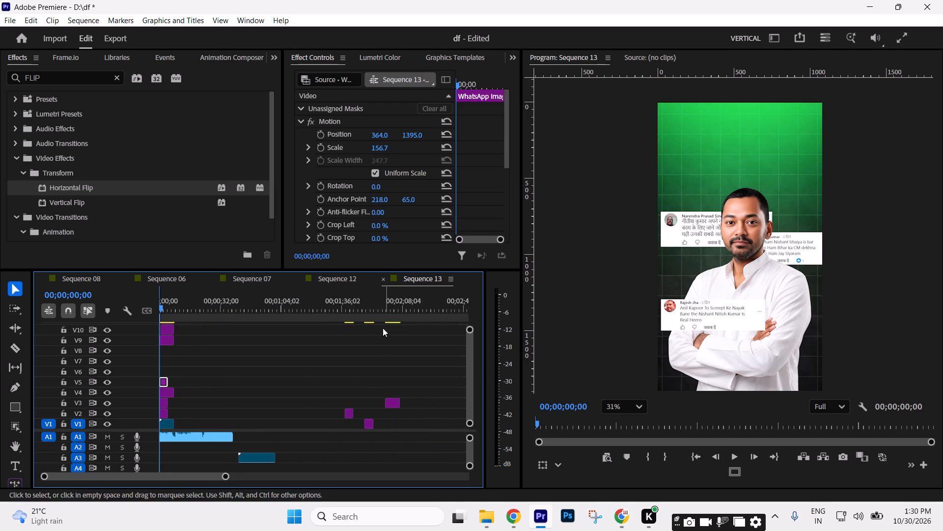
{"action": "left_click", "coordinate": [351, 314]}
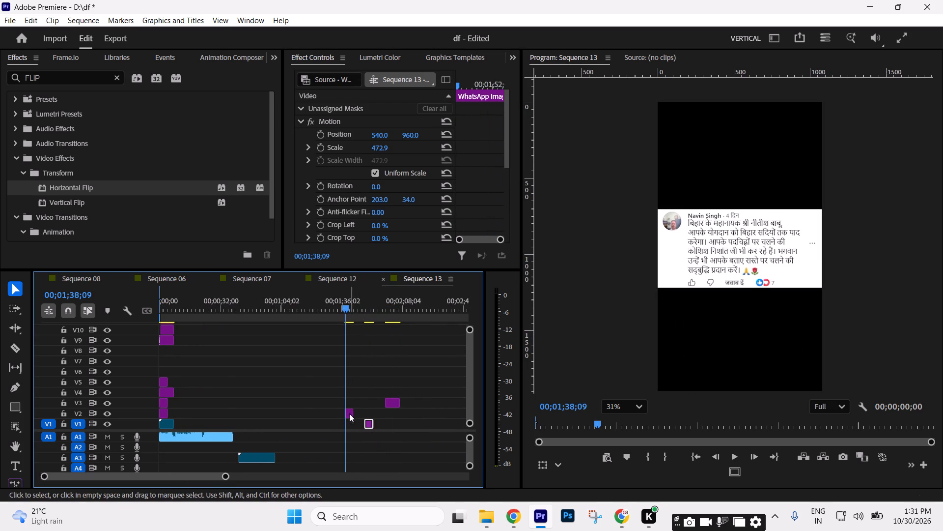
{"action": "left_click_drag", "start_coordinate": [349, 413], "coordinate": [153, 368]}
{"action": "left_click_drag", "start_coordinate": [198, 304], "coordinate": [65, 331]}
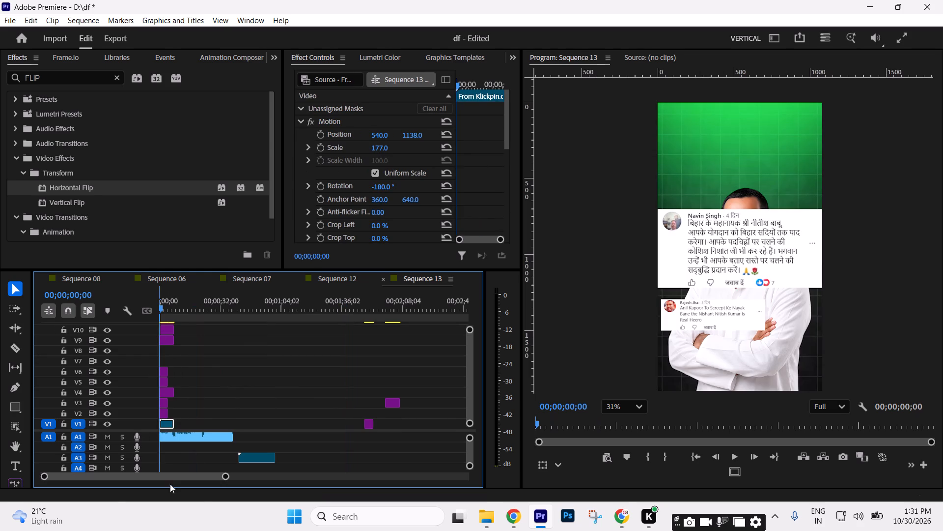
Extend the comment screenshots on V2, V3, V5 and V6 to end together with the man cutout and the background clip.
{"action": "left_click_drag", "start_coordinate": [225, 477], "coordinate": [144, 472]}
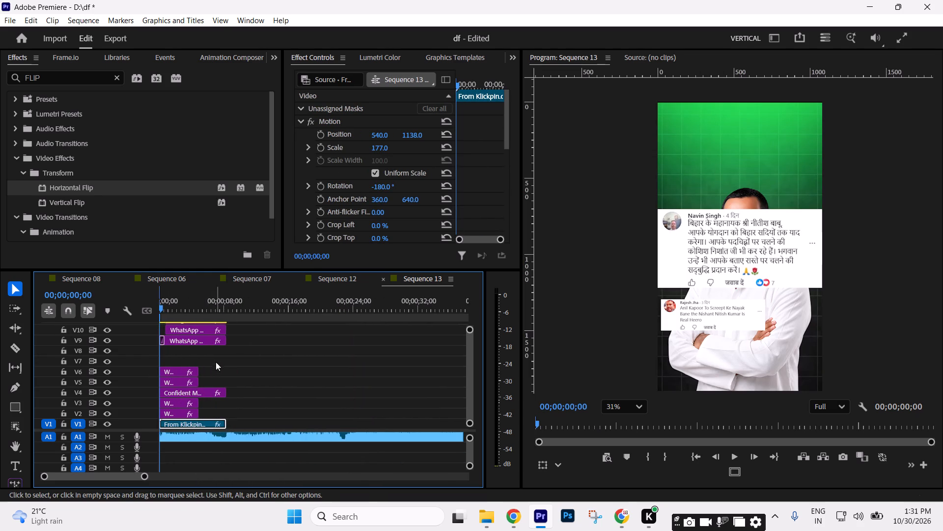
{"action": "left_click_drag", "start_coordinate": [216, 362], "coordinate": [198, 382]}
{"action": "left_click_drag", "start_coordinate": [200, 379], "coordinate": [228, 379]}
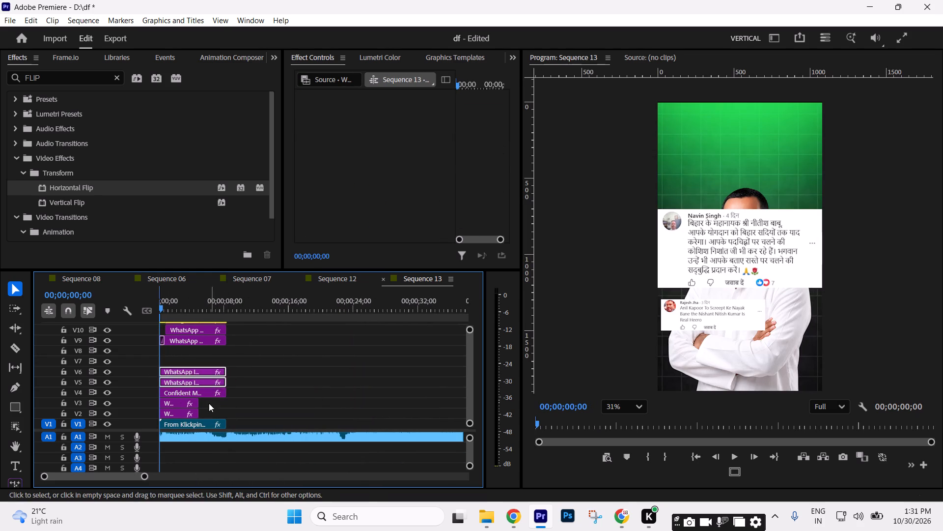
{"action": "left_click_drag", "start_coordinate": [209, 403], "coordinate": [197, 412]}
{"action": "left_click_drag", "start_coordinate": [203, 409], "coordinate": [228, 411]}
{"action": "left_click", "coordinate": [262, 401]}
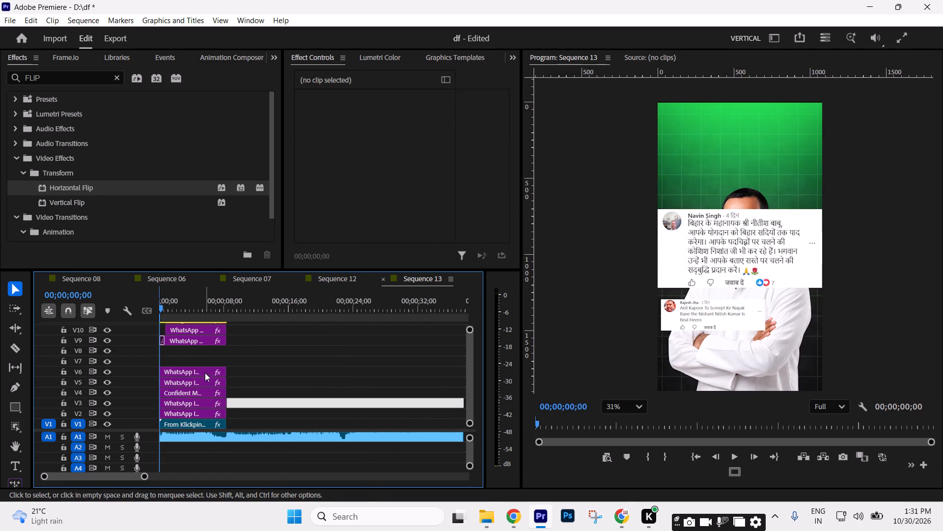
Set the V6 comment screenshot's scale to 135.9 and its position to 734, 1666, over the man's lower torso.
{"action": "left_click", "coordinate": [198, 370]}
{"action": "left_click_drag", "start_coordinate": [382, 145], "coordinate": [362, 147]}
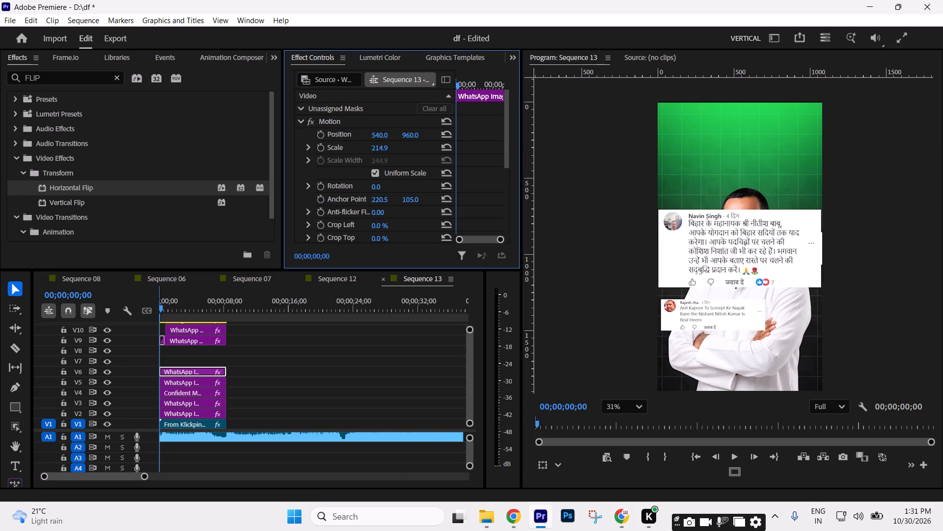
{"action": "left_click_drag", "start_coordinate": [362, 147], "coordinate": [314, 174]}
{"action": "left_click_drag", "start_coordinate": [409, 135], "coordinate": [758, 33]}
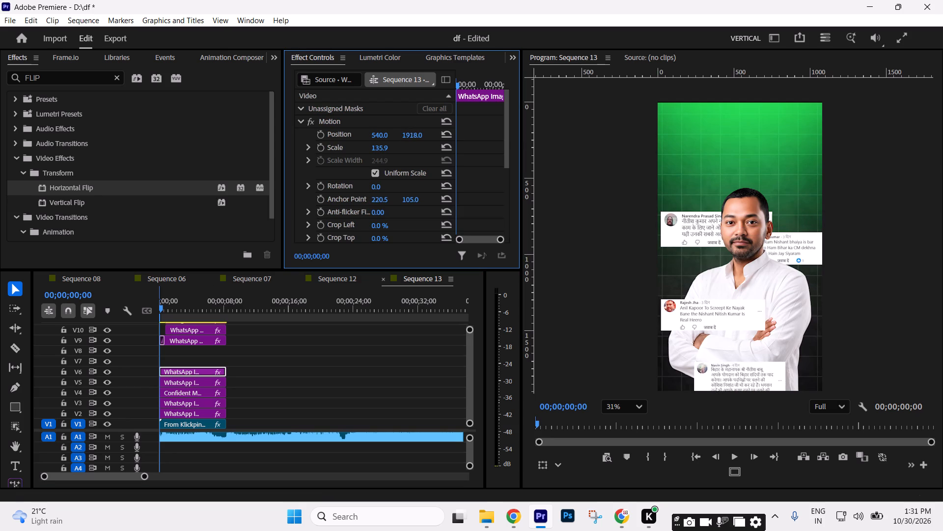
{"action": "left_click_drag", "start_coordinate": [758, 33], "coordinate": [615, 128]}
{"action": "left_click_drag", "start_coordinate": [375, 131], "coordinate": [535, 149]}
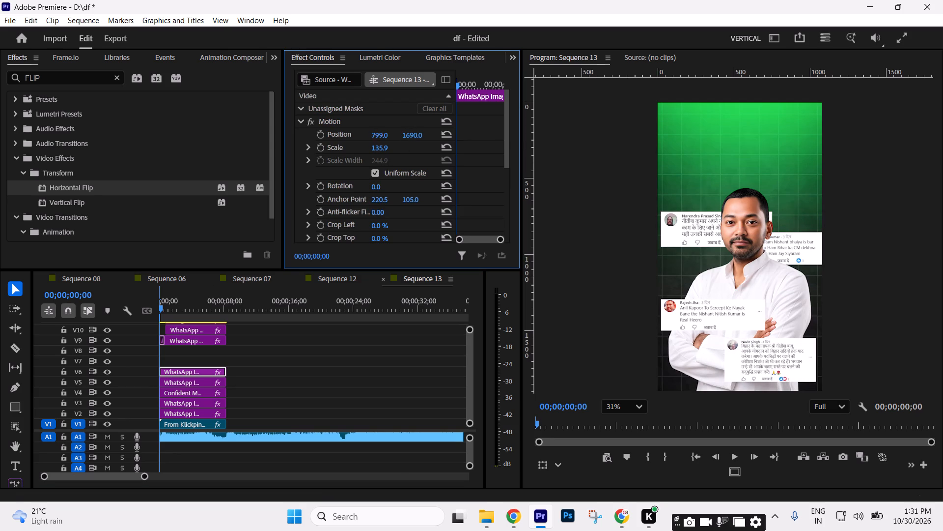
{"action": "left_click_drag", "start_coordinate": [535, 149], "coordinate": [494, 160]}
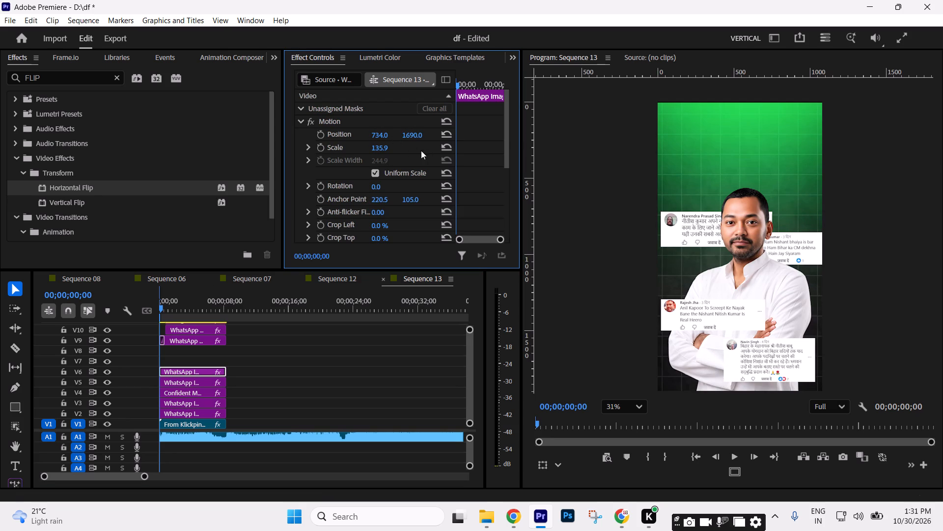
{"action": "left_click_drag", "start_coordinate": [412, 135], "coordinate": [413, 150]}
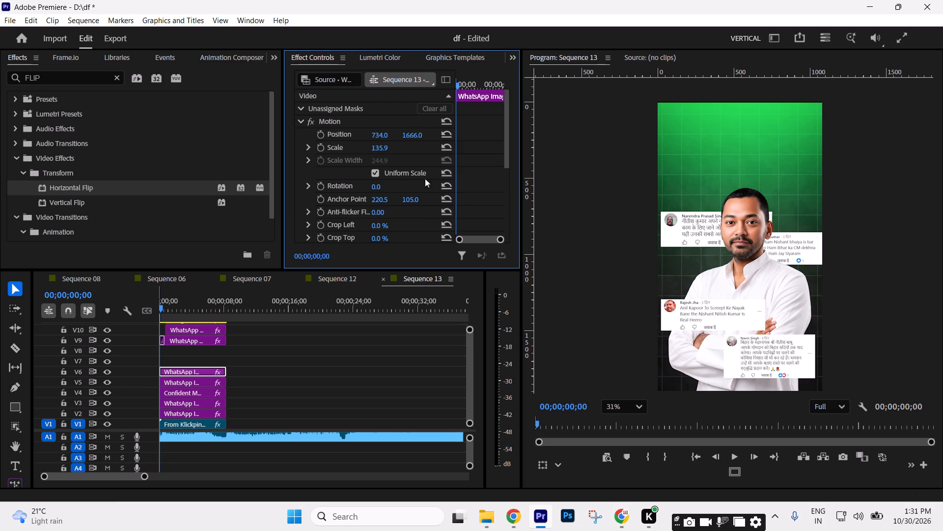
Play back the first two seconds of the sequence to check the comment layout and the magnifier animation.
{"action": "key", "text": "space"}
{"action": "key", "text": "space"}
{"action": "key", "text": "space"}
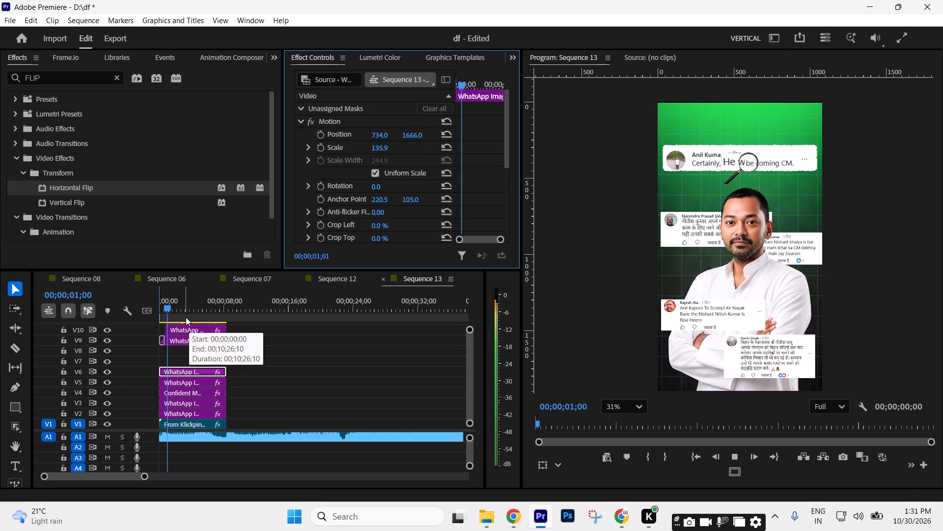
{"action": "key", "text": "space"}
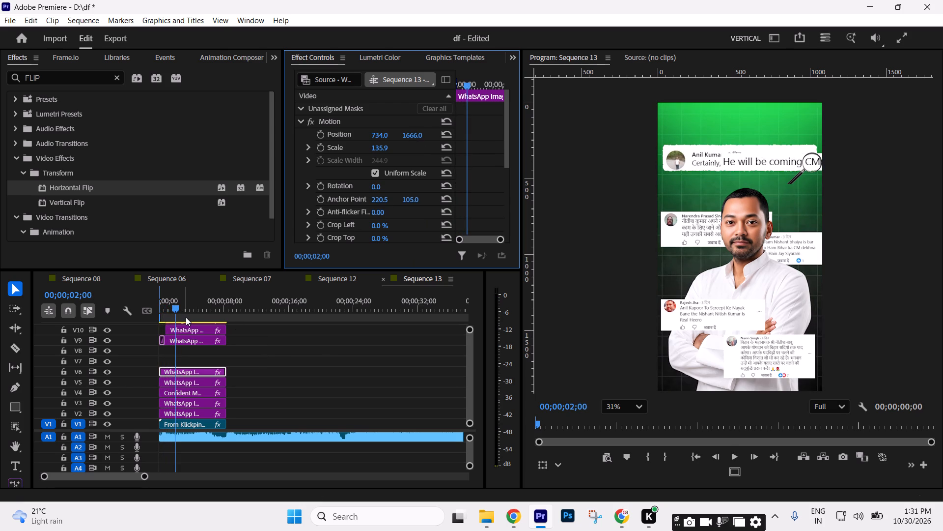
Raise the man cutout slightly by setting its vertical position to about 1485.
{"action": "key", "text": "space"}
{"action": "key", "text": "space"}
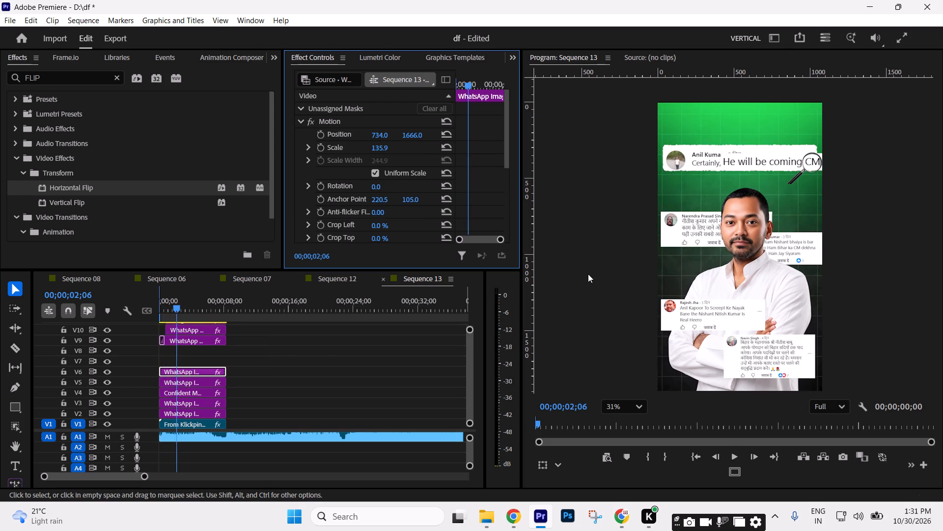
{"action": "left_click", "coordinate": [326, 373]}
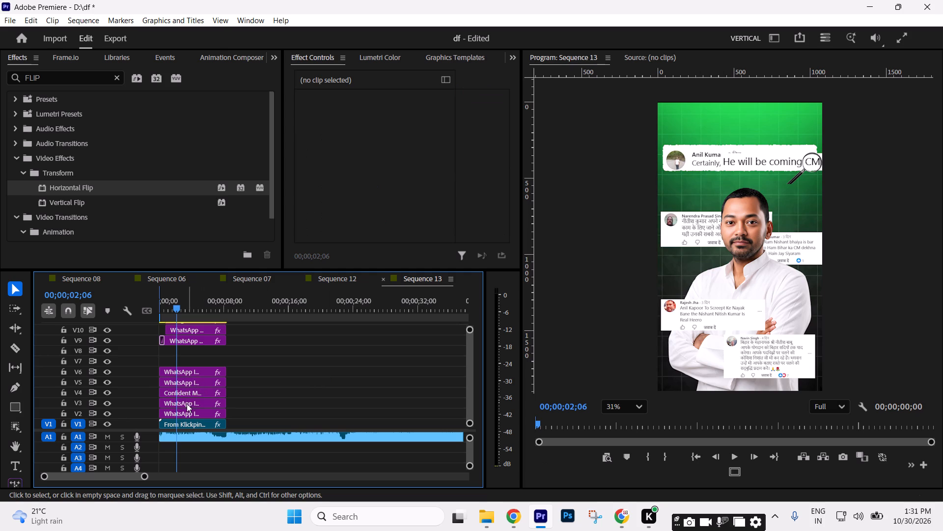
{"action": "left_click", "coordinate": [186, 395]}
{"action": "left_click_drag", "start_coordinate": [411, 135], "coordinate": [410, 166]}
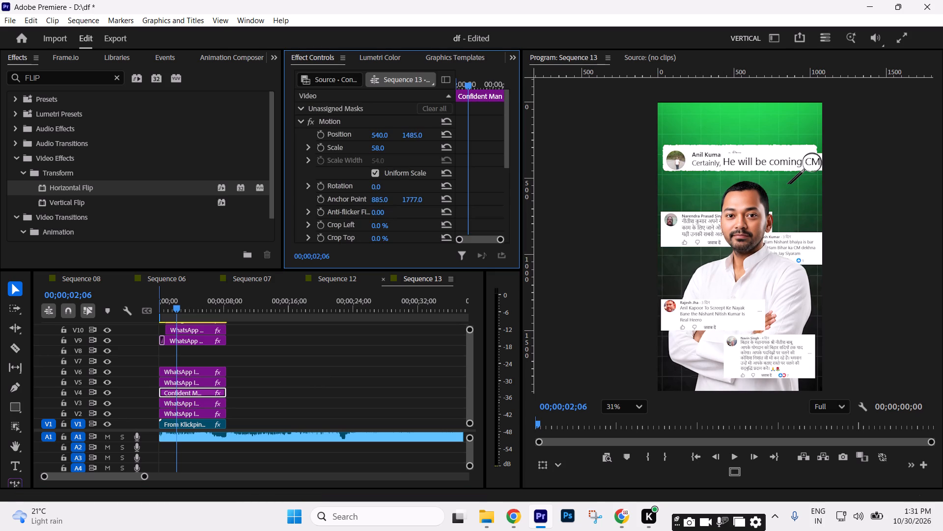
{"action": "left_click_drag", "start_coordinate": [410, 166], "coordinate": [409, 167]}
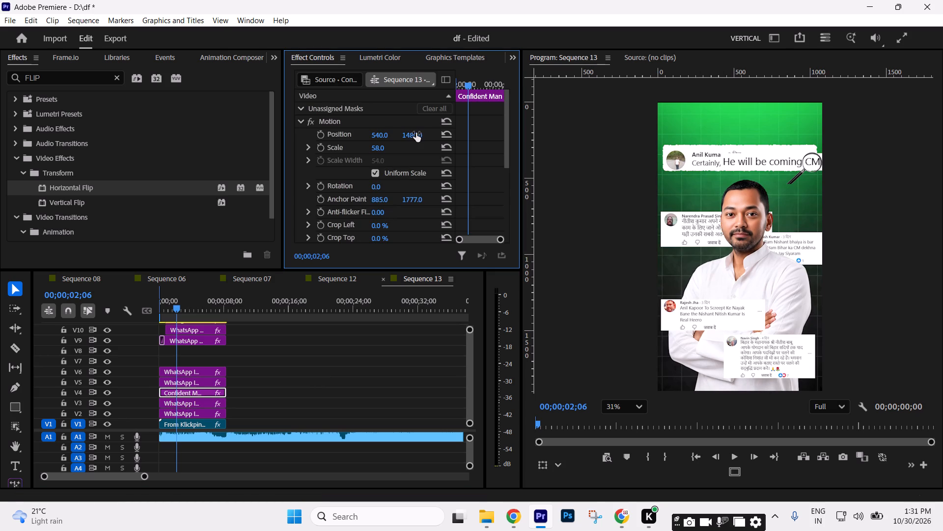
{"action": "left_click_drag", "start_coordinate": [181, 308], "coordinate": [120, 308]}
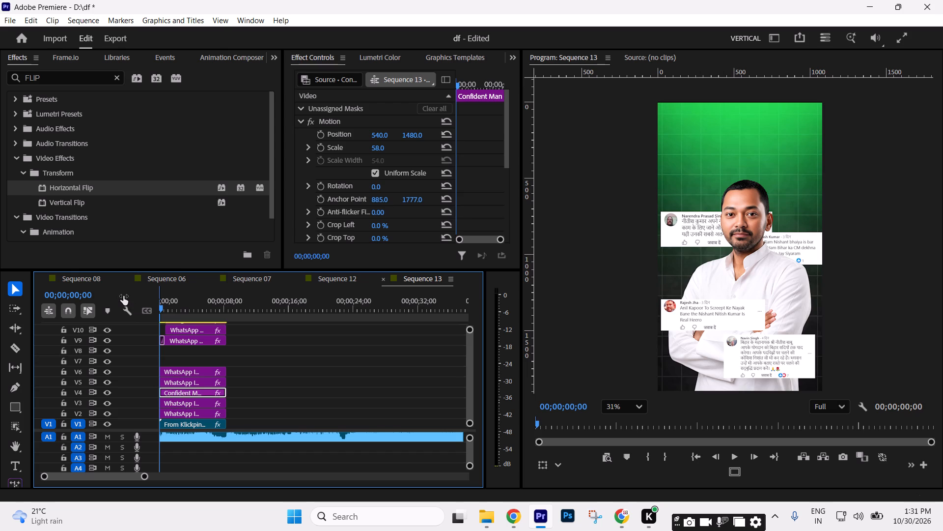
Play the opening seconds of the sequence from the start to review the comment and man arrangement.
{"action": "left_click", "coordinate": [303, 372]}
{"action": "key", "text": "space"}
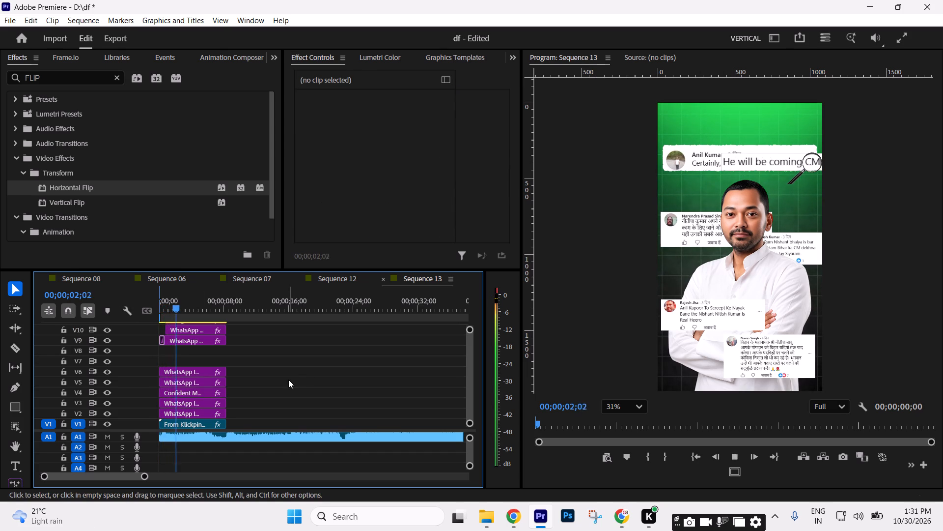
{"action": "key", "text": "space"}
{"action": "left_click_drag", "start_coordinate": [178, 308], "coordinate": [135, 315]}
{"action": "left_click", "coordinate": [331, 381]}
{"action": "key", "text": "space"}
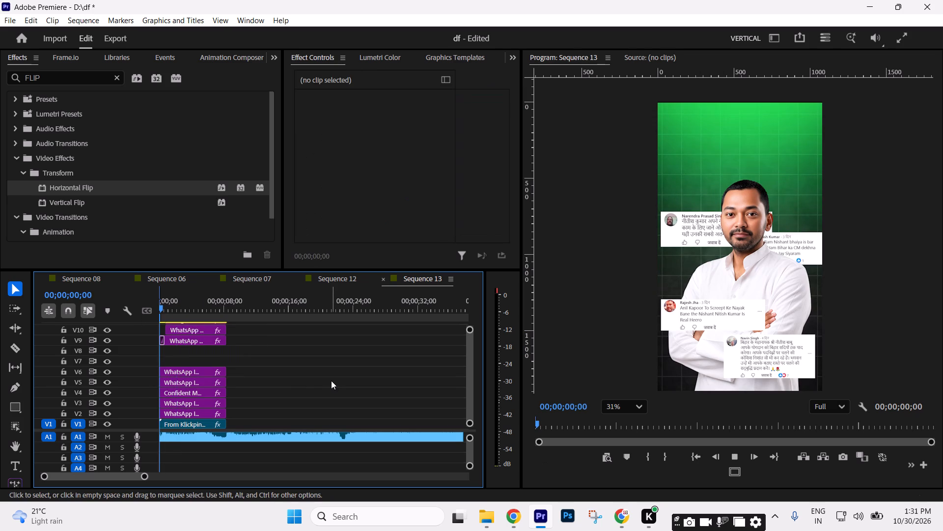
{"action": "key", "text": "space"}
Add a starting position keyframe to the V6 comment screenshot at 00;00;00;00.
{"action": "left_click", "coordinate": [181, 368]}
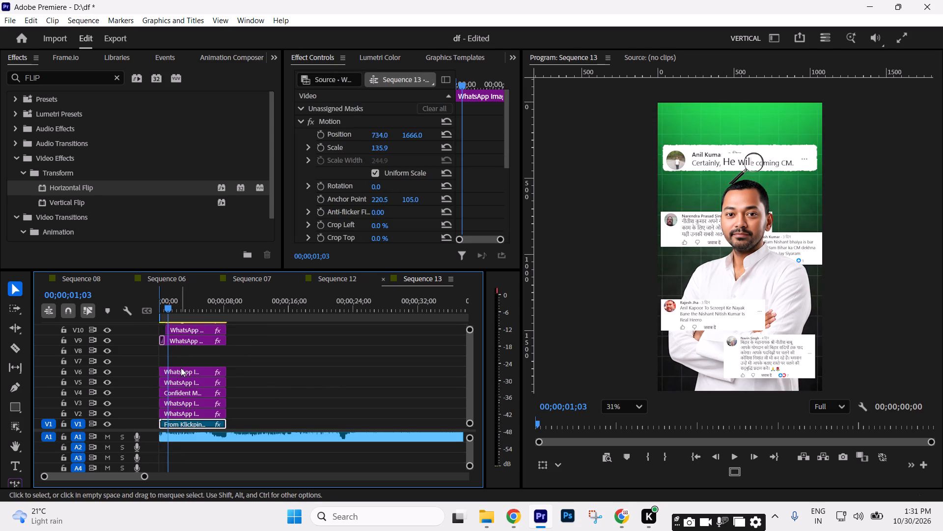
{"action": "key", "text": "Up"}
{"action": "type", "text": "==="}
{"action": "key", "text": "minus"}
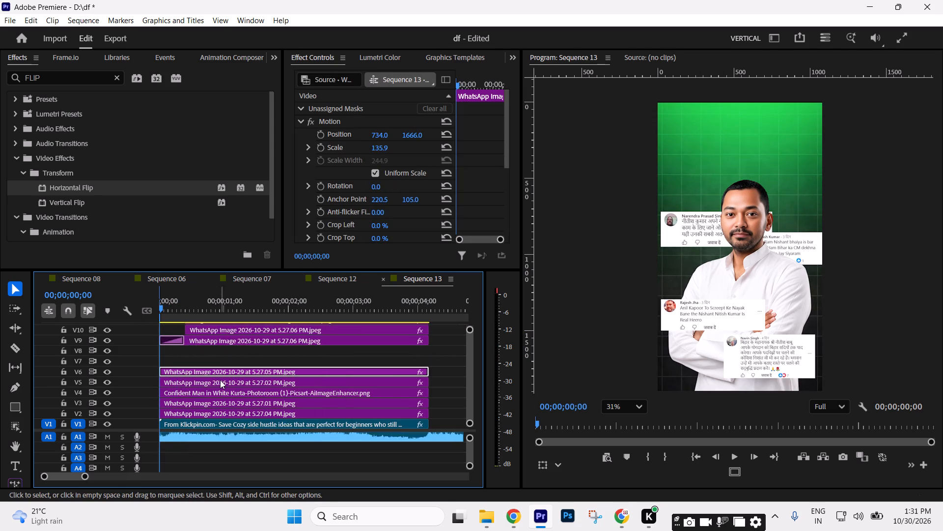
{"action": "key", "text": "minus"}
{"action": "left_click", "coordinate": [183, 371]}
{"action": "left_click", "coordinate": [183, 416]}
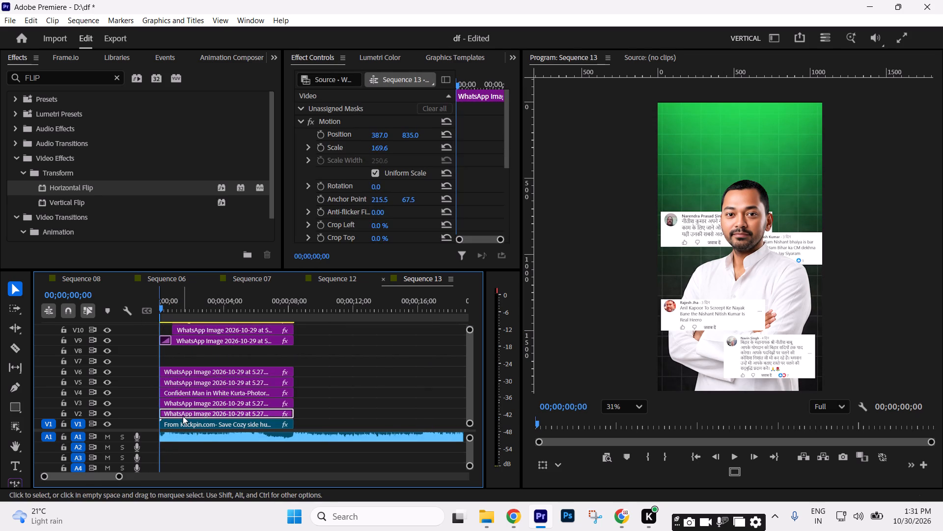
{"action": "left_click", "coordinate": [176, 370]}
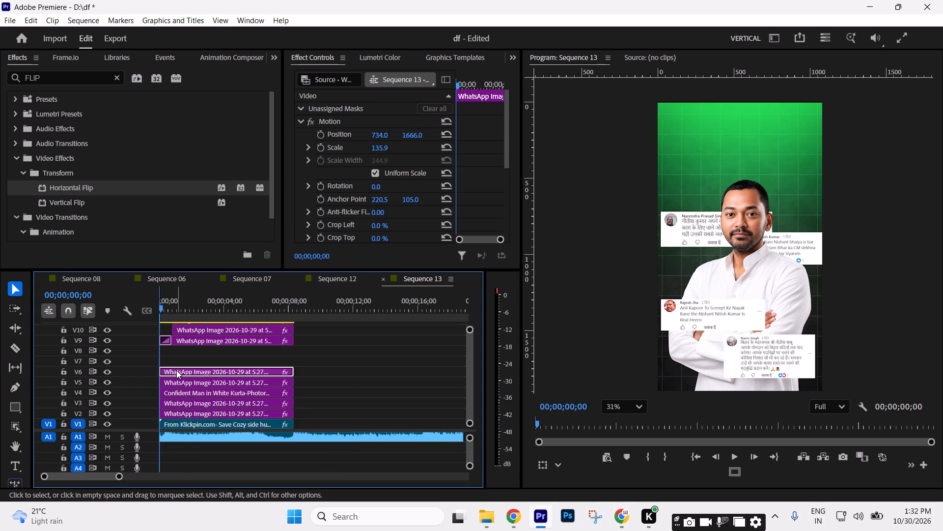
{"action": "left_click", "coordinate": [502, 238]}
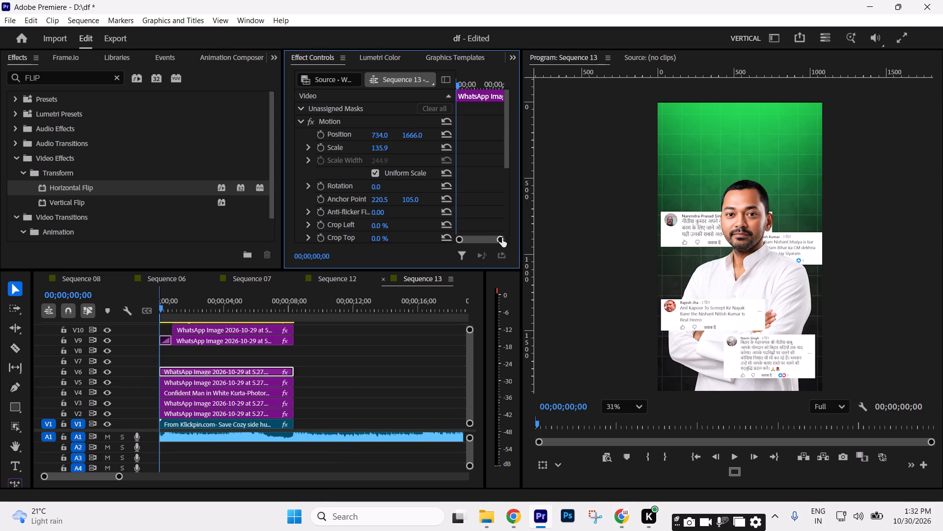
{"action": "left_click_drag", "start_coordinate": [446, 269], "coordinate": [448, 286]}
{"action": "left_click_drag", "start_coordinate": [522, 246], "coordinate": [575, 248]}
{"action": "left_click", "coordinate": [322, 136]}
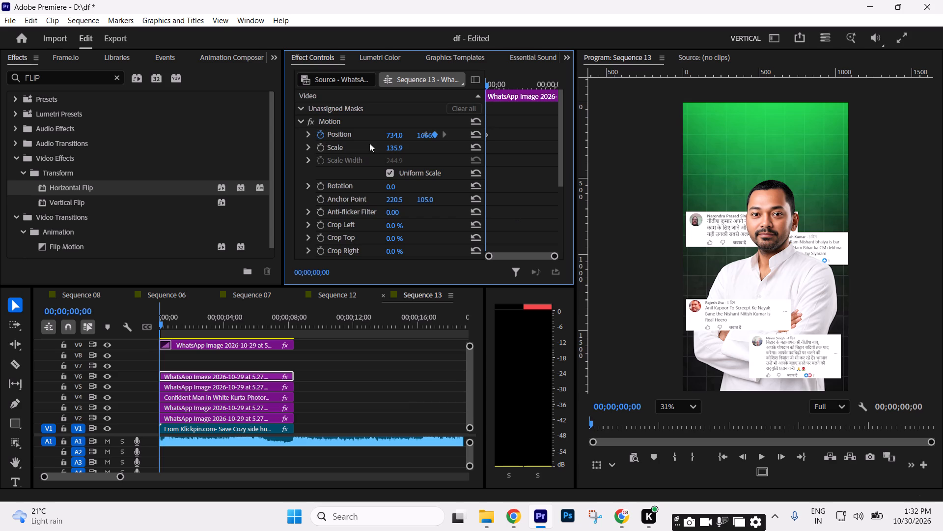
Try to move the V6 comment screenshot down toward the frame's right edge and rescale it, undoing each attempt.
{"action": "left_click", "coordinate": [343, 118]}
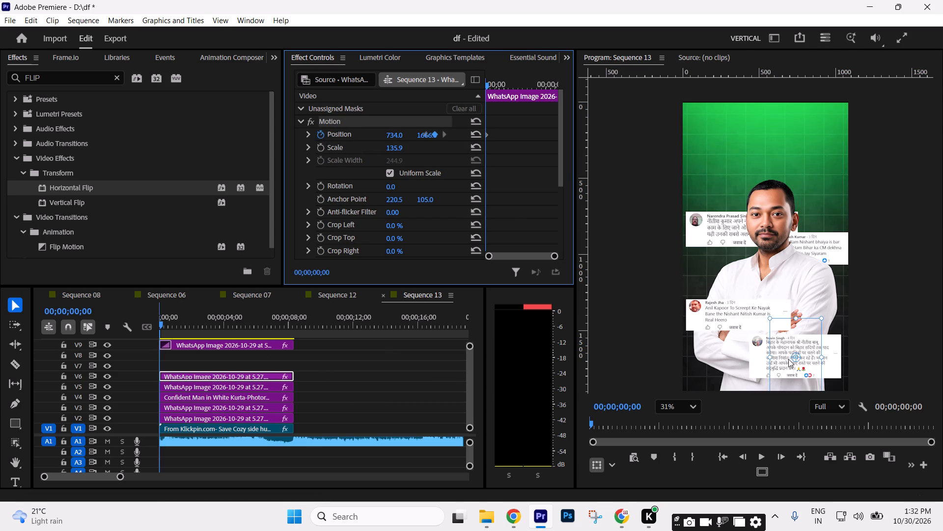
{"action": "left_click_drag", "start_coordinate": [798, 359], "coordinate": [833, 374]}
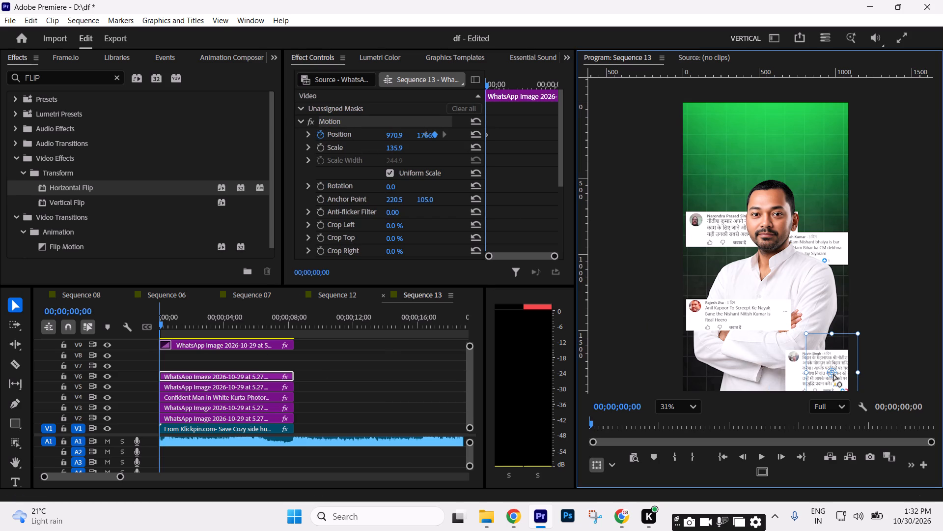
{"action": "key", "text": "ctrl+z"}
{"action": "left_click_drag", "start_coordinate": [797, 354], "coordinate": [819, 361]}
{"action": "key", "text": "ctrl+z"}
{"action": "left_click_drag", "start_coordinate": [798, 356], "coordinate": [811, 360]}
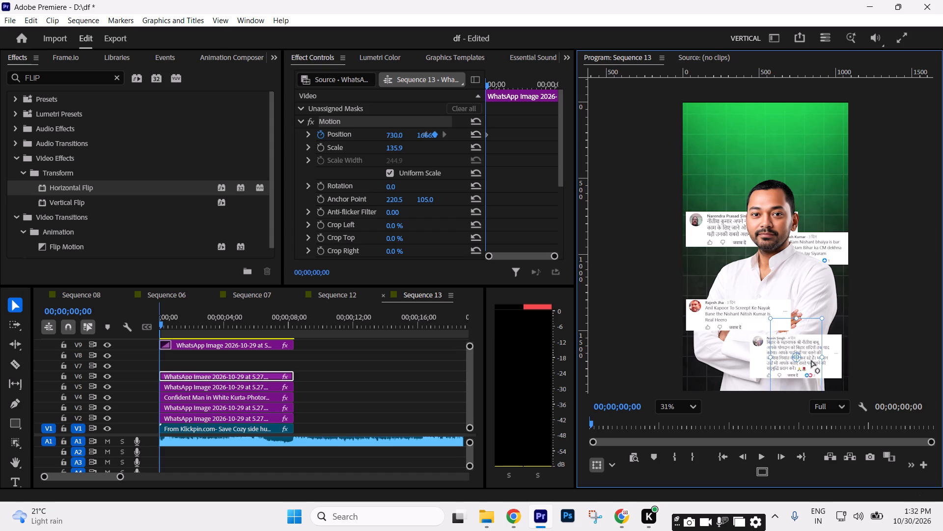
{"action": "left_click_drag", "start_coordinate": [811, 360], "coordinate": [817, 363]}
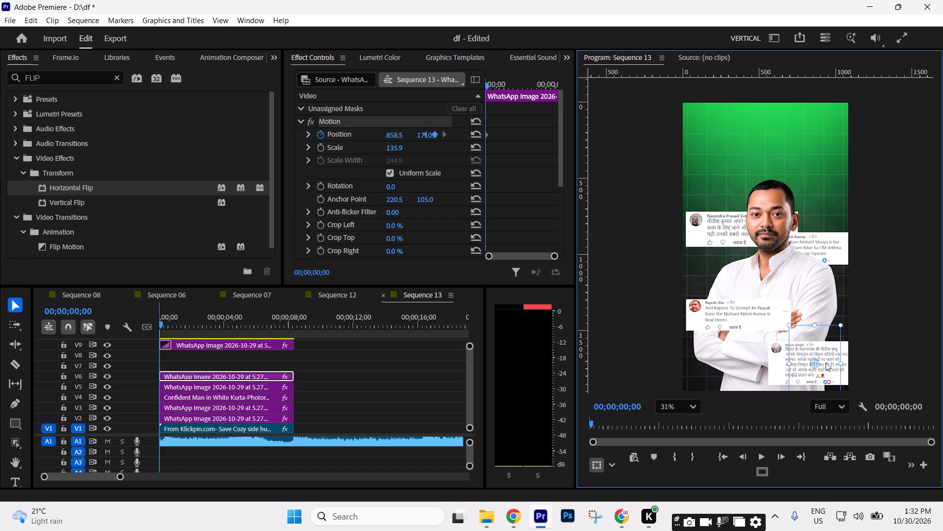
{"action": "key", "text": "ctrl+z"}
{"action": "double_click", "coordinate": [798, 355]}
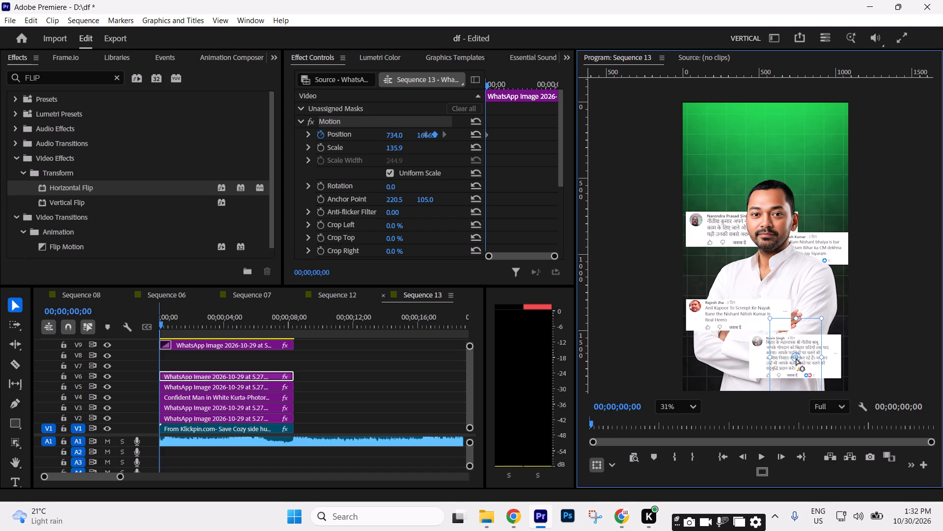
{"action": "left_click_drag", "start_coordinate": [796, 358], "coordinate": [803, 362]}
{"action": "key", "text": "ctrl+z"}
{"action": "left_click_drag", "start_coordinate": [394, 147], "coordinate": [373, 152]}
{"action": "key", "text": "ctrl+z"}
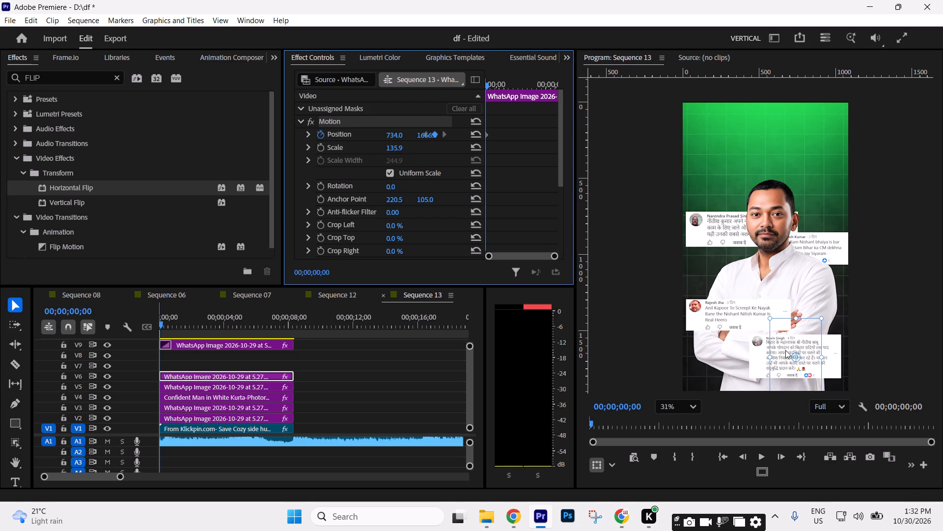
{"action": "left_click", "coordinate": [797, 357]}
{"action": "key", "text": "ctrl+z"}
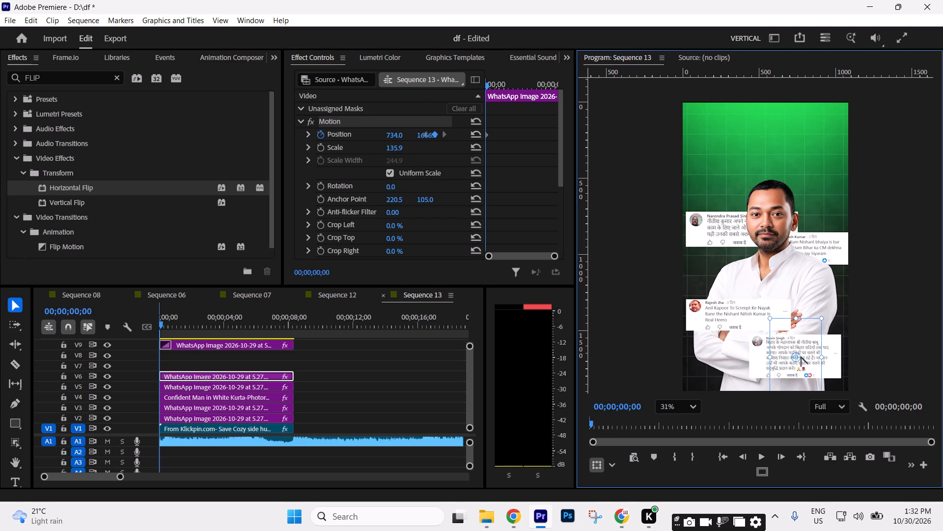
Open the magnification choices for the program preview.
{"action": "left_click_drag", "start_coordinate": [682, 409], "coordinate": [689, 290]}
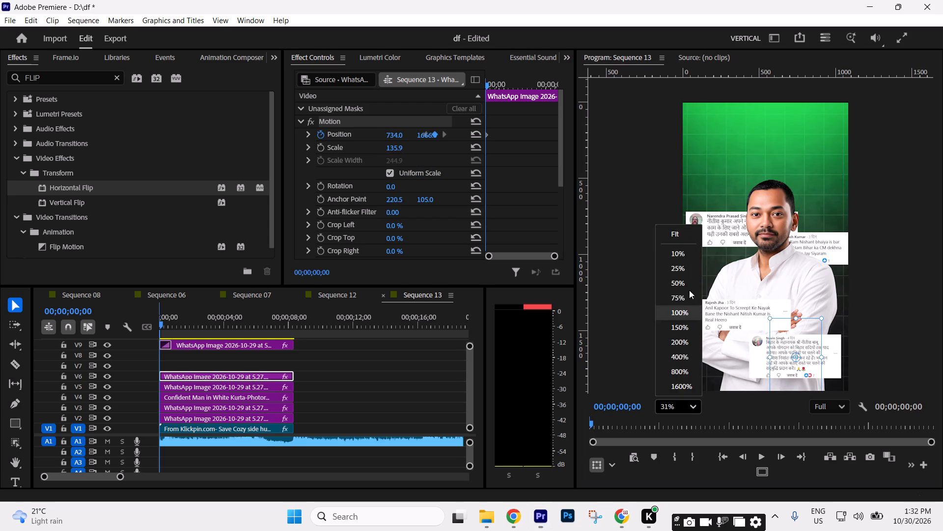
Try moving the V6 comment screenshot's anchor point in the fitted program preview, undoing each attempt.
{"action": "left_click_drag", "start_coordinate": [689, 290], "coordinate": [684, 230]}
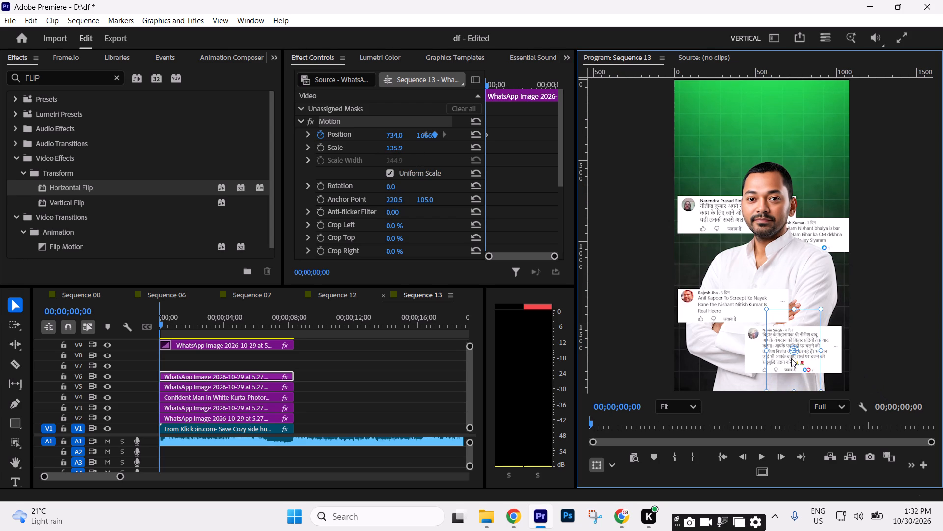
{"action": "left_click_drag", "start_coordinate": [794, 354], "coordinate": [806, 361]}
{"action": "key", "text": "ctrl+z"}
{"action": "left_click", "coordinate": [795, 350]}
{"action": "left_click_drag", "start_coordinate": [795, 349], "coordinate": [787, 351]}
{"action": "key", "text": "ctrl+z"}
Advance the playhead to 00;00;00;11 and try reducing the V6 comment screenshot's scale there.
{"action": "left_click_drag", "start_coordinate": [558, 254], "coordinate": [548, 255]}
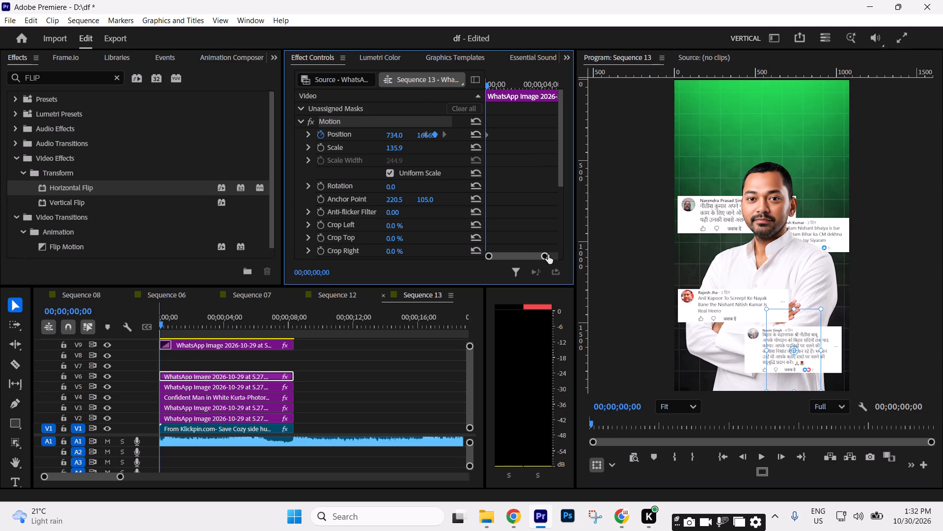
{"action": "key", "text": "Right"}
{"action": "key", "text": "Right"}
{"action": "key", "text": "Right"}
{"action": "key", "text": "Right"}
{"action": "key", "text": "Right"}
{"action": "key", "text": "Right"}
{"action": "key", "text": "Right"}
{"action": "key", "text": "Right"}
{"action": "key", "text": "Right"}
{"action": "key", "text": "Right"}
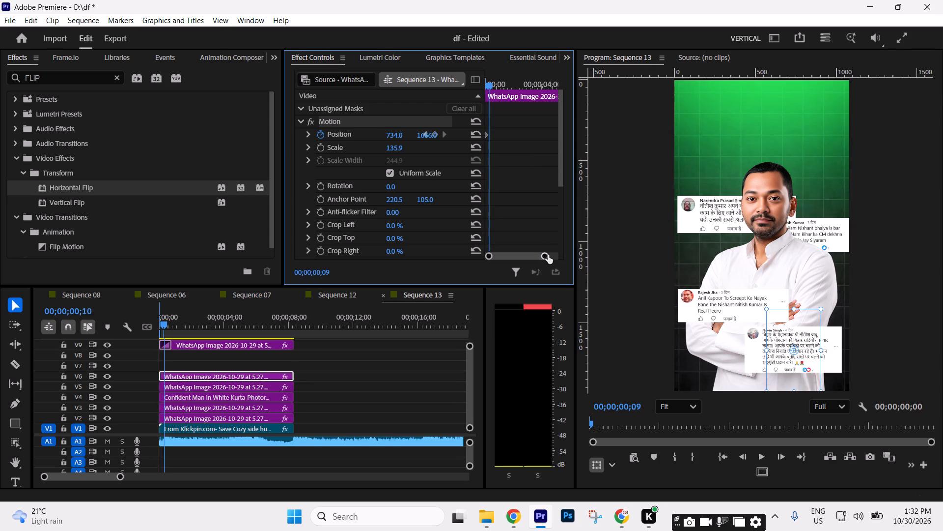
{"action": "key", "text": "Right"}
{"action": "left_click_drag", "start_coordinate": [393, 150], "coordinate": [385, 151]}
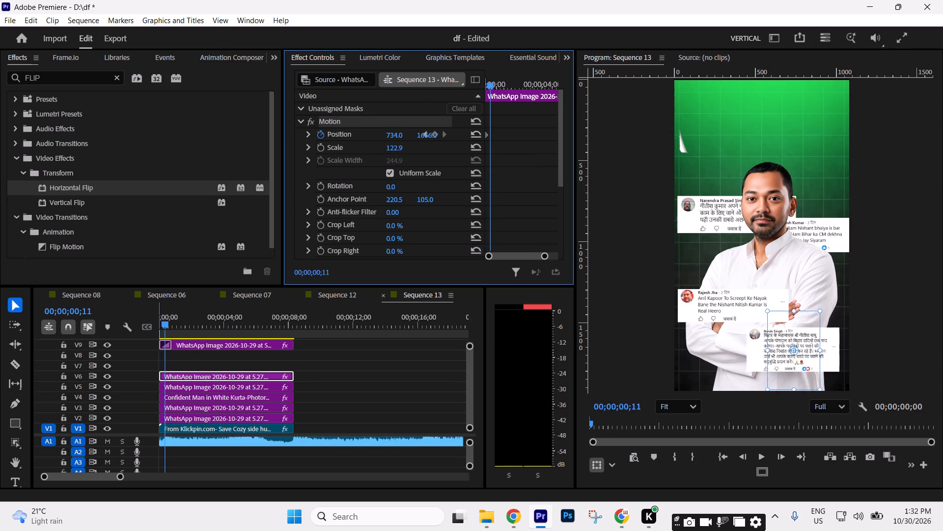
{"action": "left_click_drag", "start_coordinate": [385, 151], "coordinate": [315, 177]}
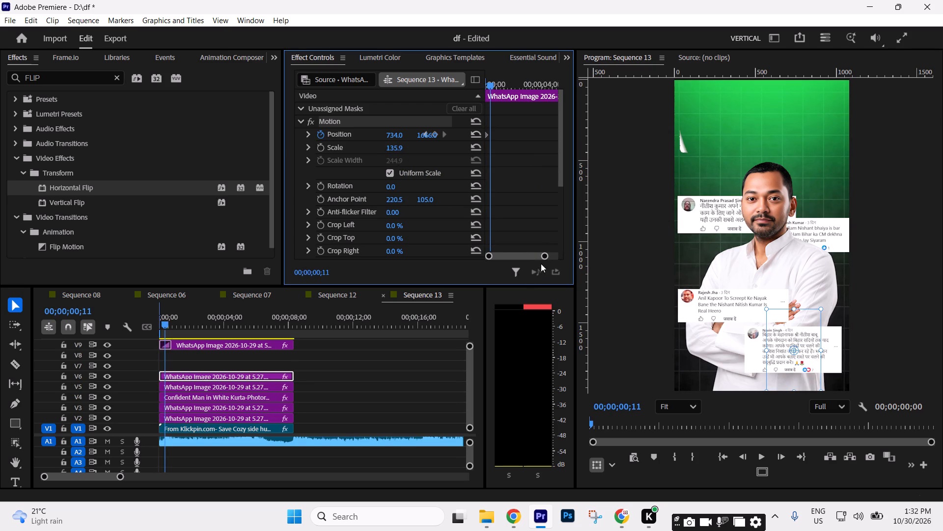
Try another scale change on the V6 comment screenshot, and undo back to before its Position keyframing was enabled.
{"action": "left_click_drag", "start_coordinate": [544, 258], "coordinate": [519, 255]}
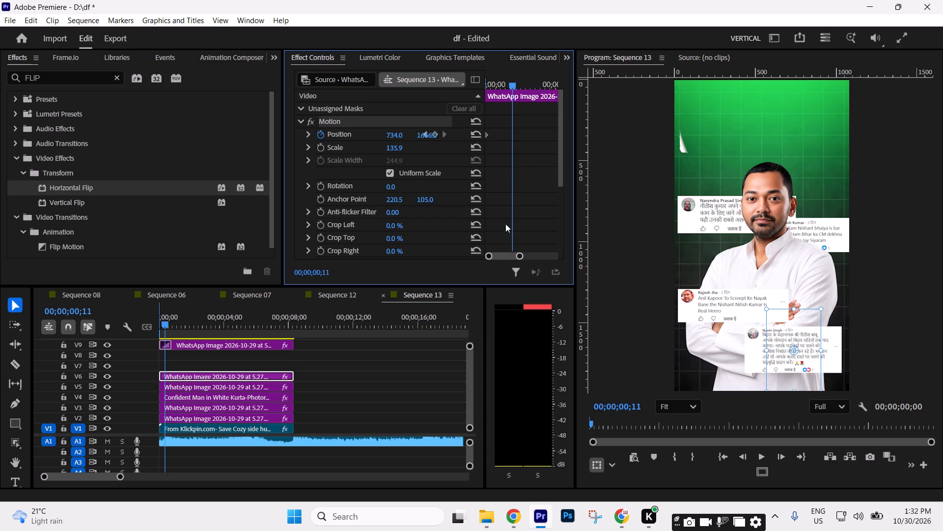
{"action": "left_click_drag", "start_coordinate": [395, 145], "coordinate": [410, 147]}
{"action": "key", "text": "ctrl+z"}
{"action": "key", "text": "ctrl+z"}
{"action": "key", "text": "ctrl+z"}
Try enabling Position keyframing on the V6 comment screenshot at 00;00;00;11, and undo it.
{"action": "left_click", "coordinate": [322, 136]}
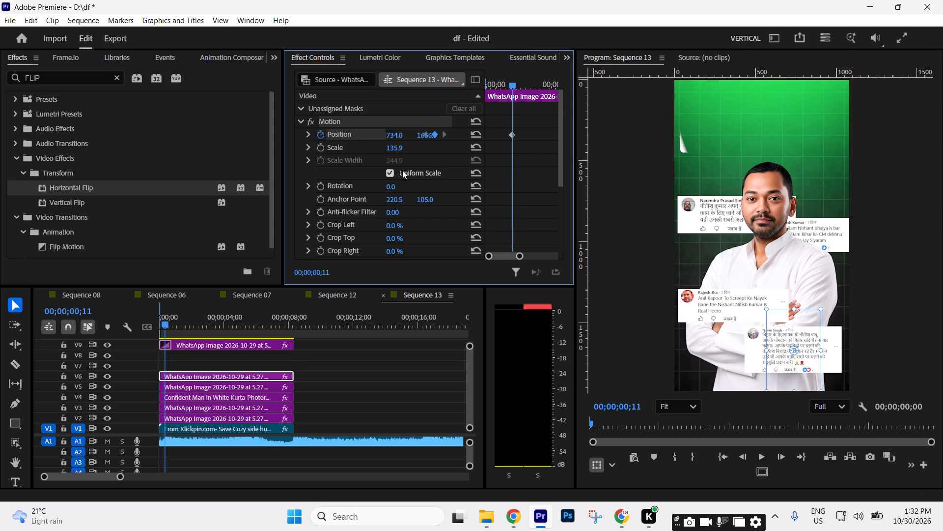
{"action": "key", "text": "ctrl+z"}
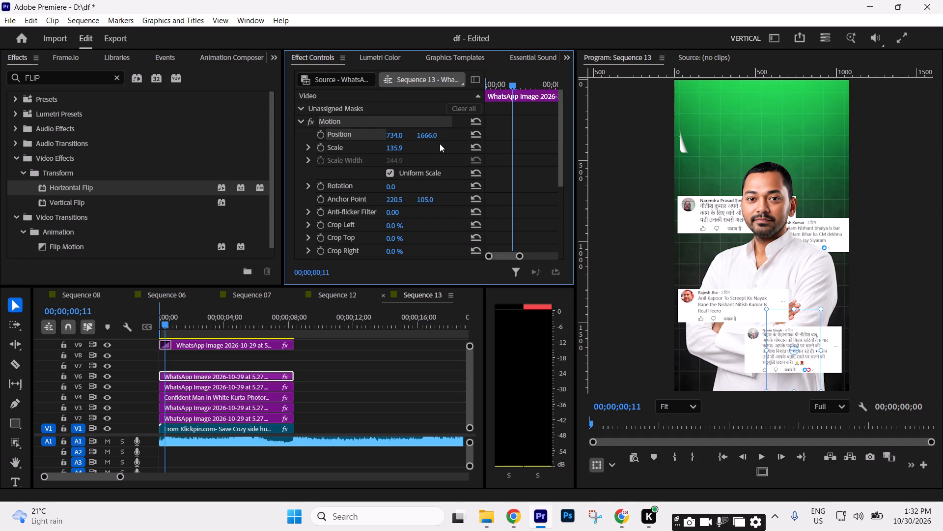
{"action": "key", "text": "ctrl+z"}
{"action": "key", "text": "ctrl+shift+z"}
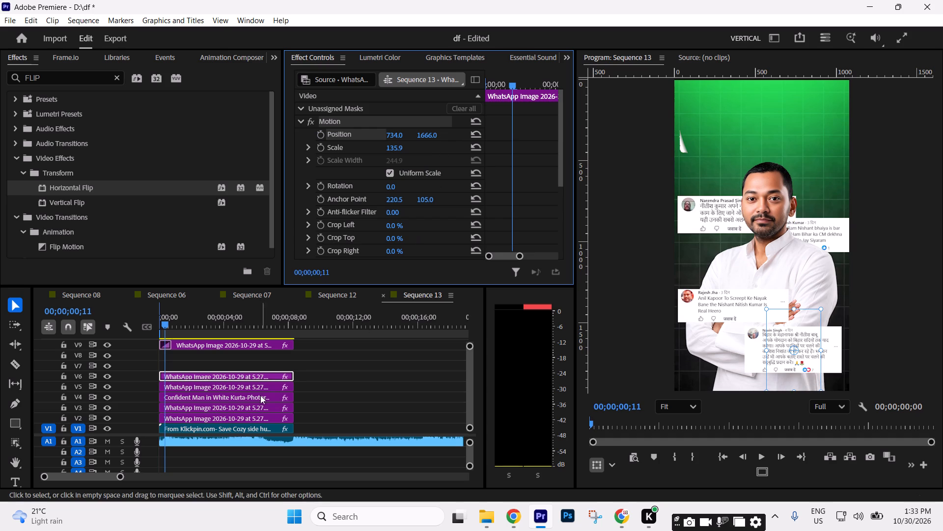
Lower the V6 comment screenshot by setting its vertical Position to 1705.
{"action": "left_click", "coordinate": [355, 370]}
{"action": "left_click", "coordinate": [215, 374]}
{"action": "left_click_drag", "start_coordinate": [421, 132], "coordinate": [421, 129]}
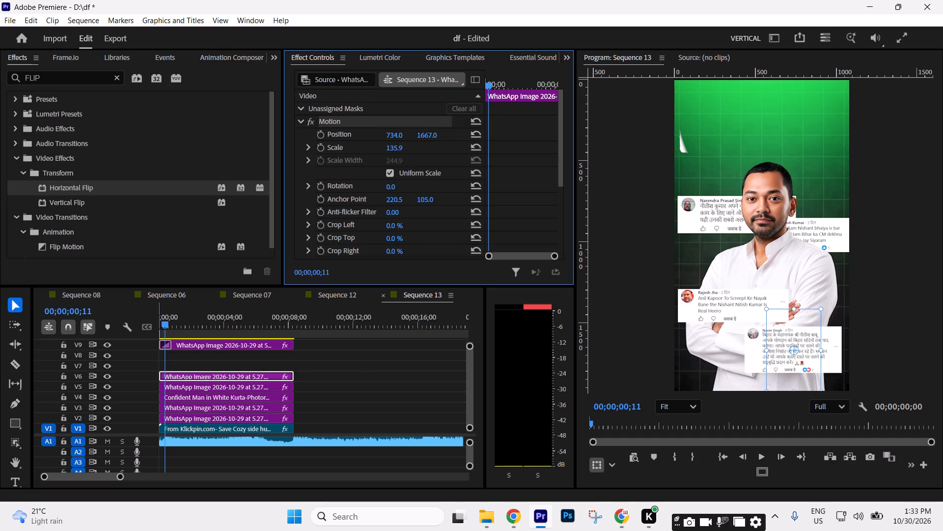
{"action": "left_click_drag", "start_coordinate": [421, 129], "coordinate": [426, 109]}
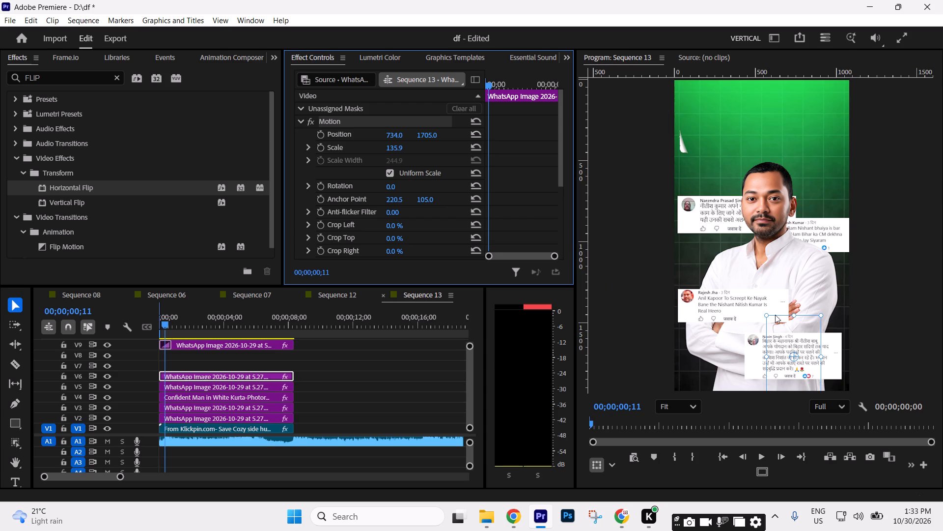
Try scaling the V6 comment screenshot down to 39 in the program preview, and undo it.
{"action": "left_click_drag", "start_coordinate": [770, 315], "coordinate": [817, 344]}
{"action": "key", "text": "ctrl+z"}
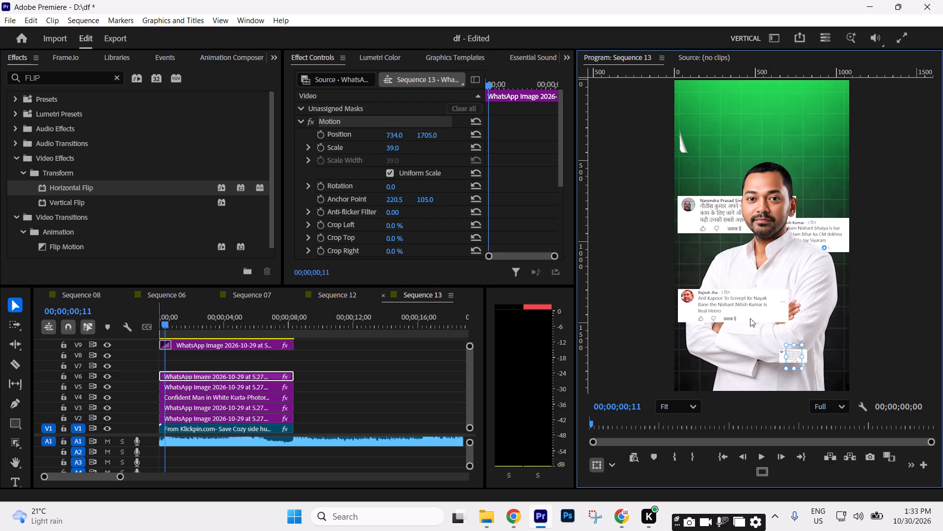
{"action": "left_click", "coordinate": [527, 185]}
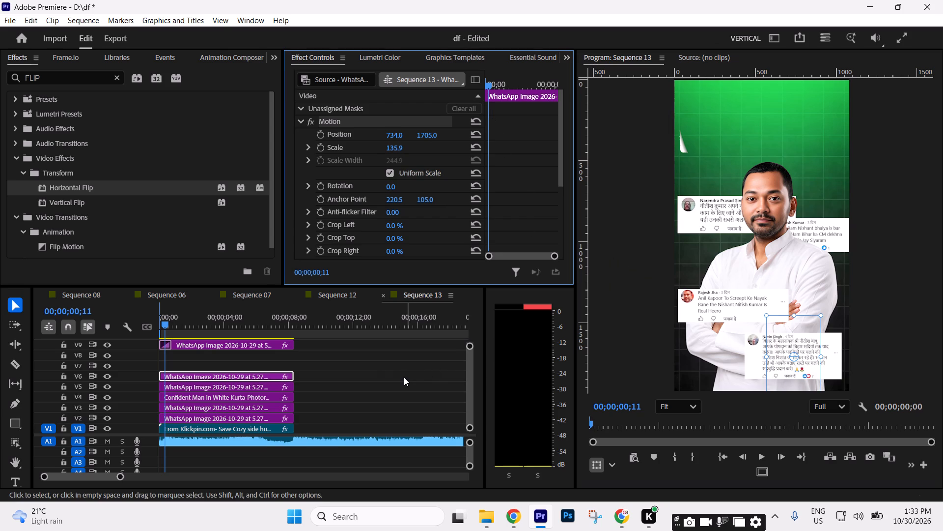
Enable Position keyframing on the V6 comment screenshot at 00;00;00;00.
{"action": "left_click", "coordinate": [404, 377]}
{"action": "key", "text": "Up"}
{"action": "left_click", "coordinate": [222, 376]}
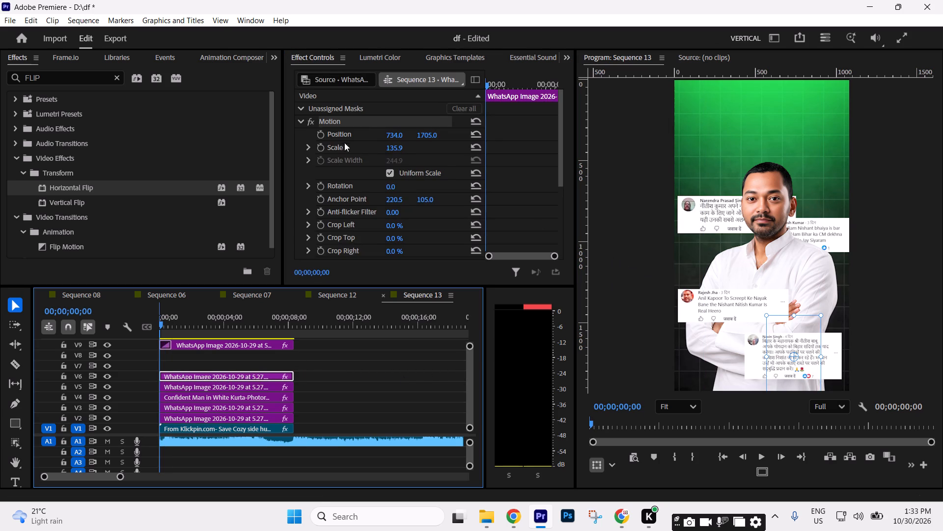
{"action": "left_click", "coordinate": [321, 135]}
Advance the playhead to 00;00;00;14 with the V6 comment screenshot selected.
{"action": "key", "text": "Right"}
{"action": "key", "text": "Right"}
{"action": "key", "text": "Right"}
{"action": "key", "text": "Right"}
{"action": "key", "text": "Right"}
{"action": "key", "text": "Right"}
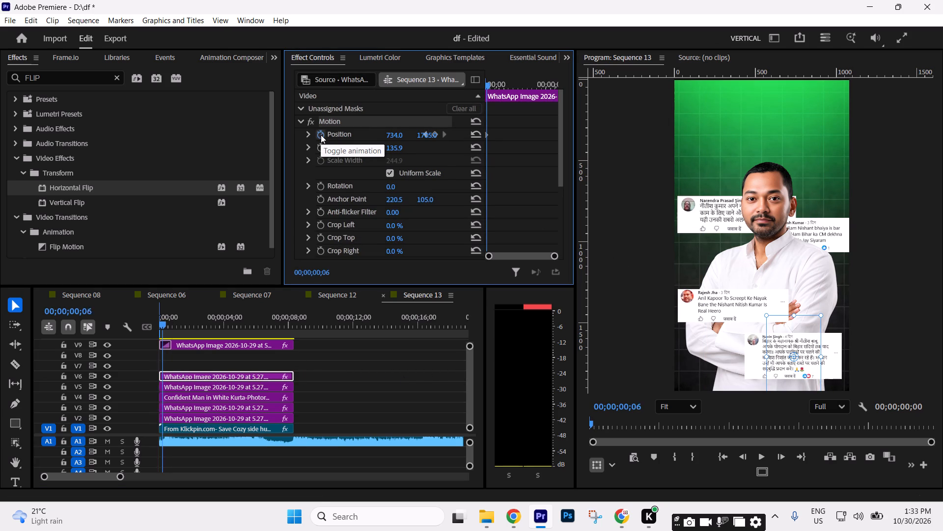
{"action": "key", "text": "Right"}
{"action": "key", "text": "Right"}
{"action": "key", "text": "Right"}
{"action": "key", "text": "Right"}
{"action": "key", "text": "Right"}
{"action": "key", "text": "Right"}
{"action": "key", "text": "Right"}
{"action": "key", "text": "Right"}
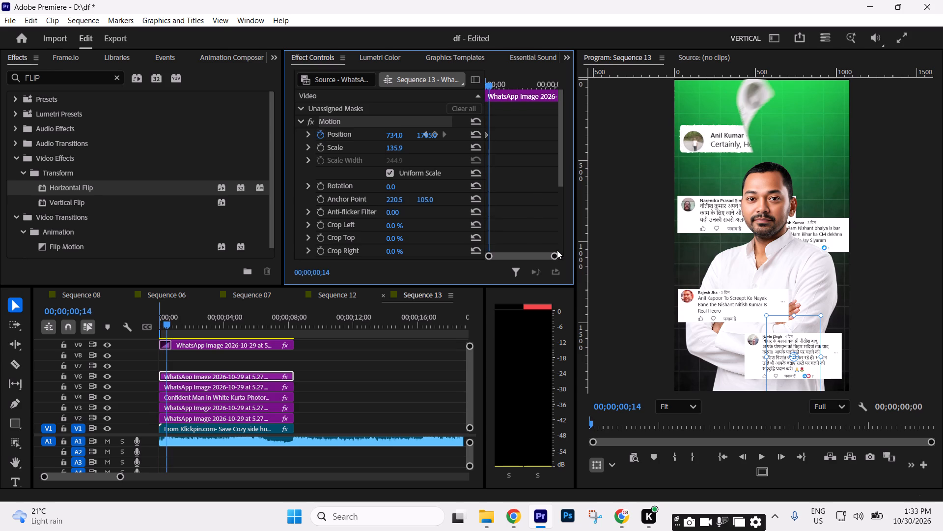
{"action": "left_click_drag", "start_coordinate": [556, 259], "coordinate": [534, 258]}
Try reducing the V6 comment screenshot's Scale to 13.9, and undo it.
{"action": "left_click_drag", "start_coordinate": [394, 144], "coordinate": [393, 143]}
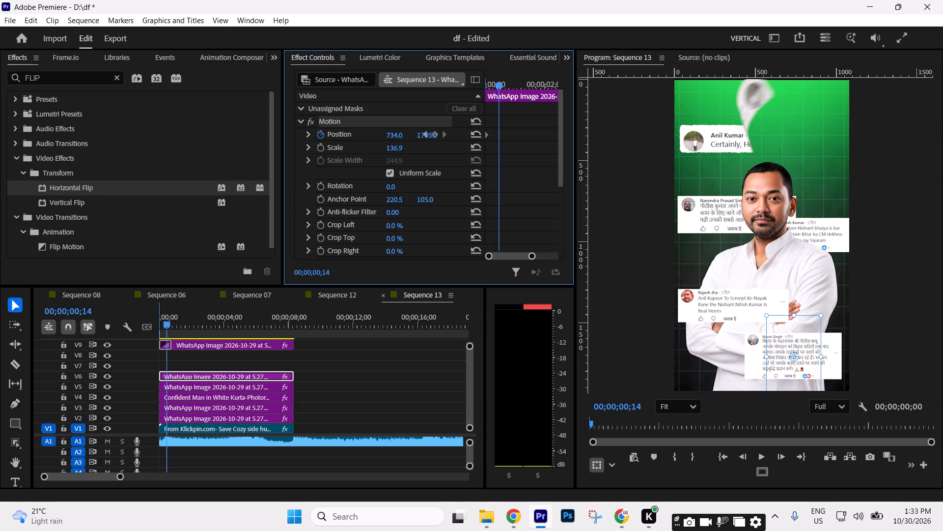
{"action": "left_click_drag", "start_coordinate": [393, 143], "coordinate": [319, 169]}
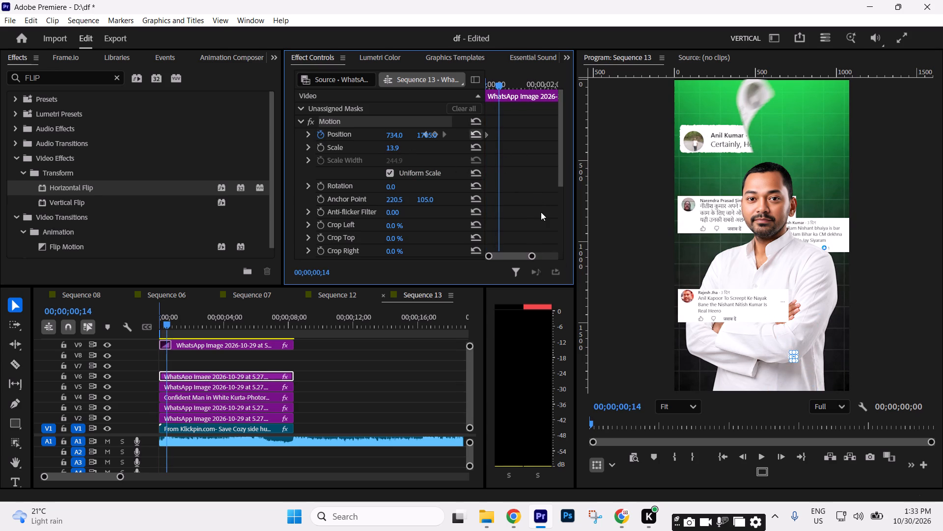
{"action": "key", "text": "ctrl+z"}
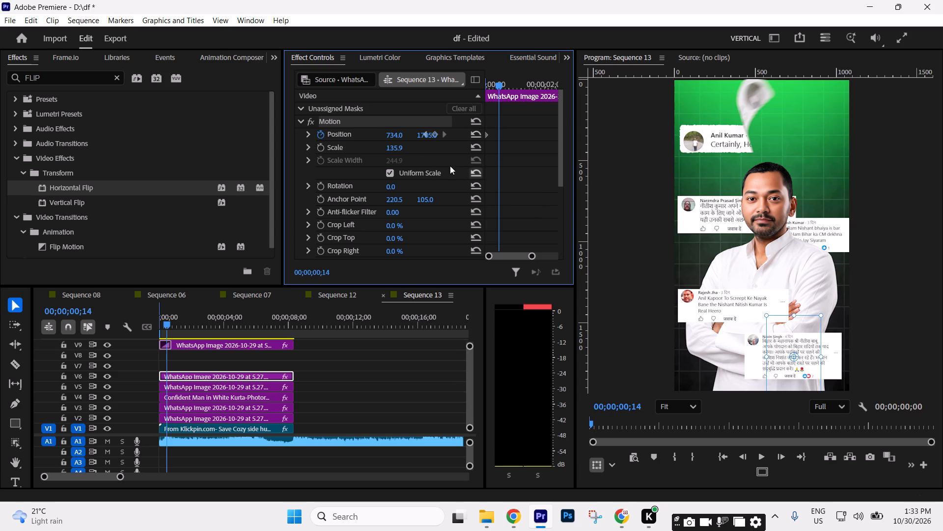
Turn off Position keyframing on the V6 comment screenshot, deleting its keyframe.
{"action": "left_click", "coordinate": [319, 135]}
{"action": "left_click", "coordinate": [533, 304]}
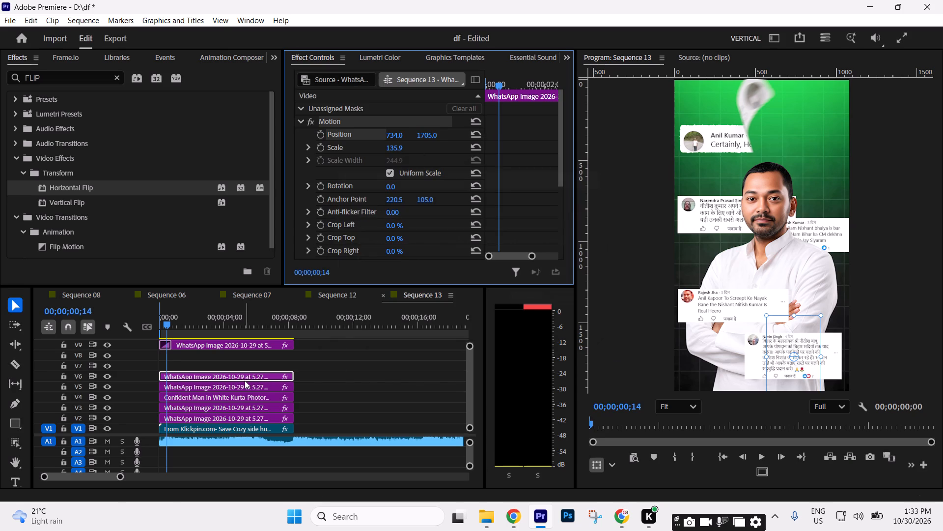
Enable Scale keyframing on the V6 comment screenshot at 00;00;00;14, keeping its full-size Scale of 135.9.
{"action": "left_click", "coordinate": [232, 378]}
{"action": "left_click", "coordinate": [318, 150]}
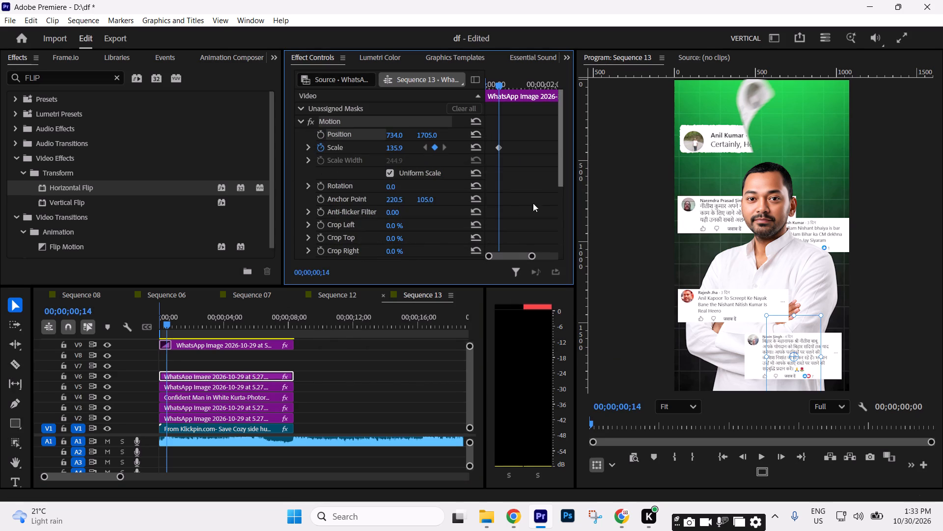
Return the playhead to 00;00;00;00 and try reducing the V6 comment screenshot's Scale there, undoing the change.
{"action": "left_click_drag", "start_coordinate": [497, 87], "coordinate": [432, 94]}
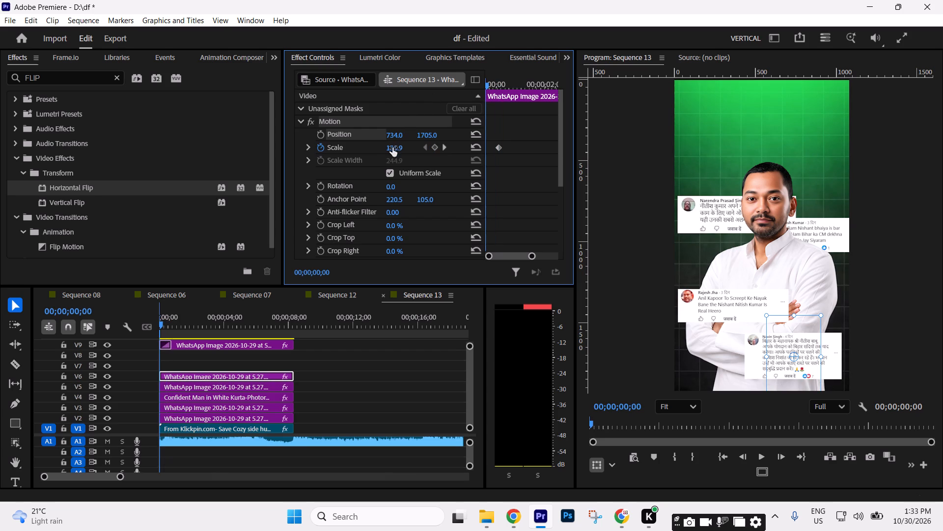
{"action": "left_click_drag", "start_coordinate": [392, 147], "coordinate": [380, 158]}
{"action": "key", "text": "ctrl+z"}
Move the V6 comment screenshot's anchor point toward its lower-right corner in the program preview, to about 458, 166.
{"action": "left_click_drag", "start_coordinate": [795, 357], "coordinate": [824, 381]}
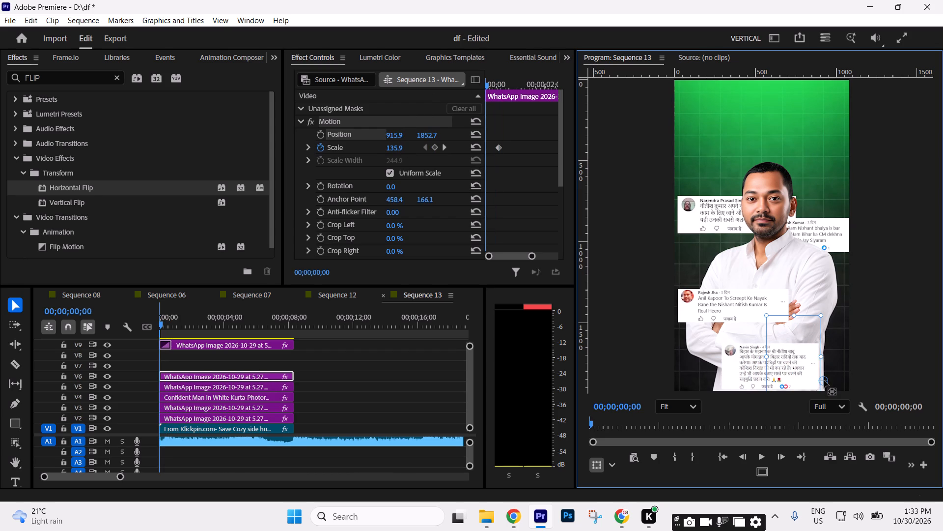
Move the V6 comment screenshot's anchor point to its lower-left corner, at about 12.3, 167.7.
{"action": "left_click_drag", "start_coordinate": [824, 381], "coordinate": [776, 395]}
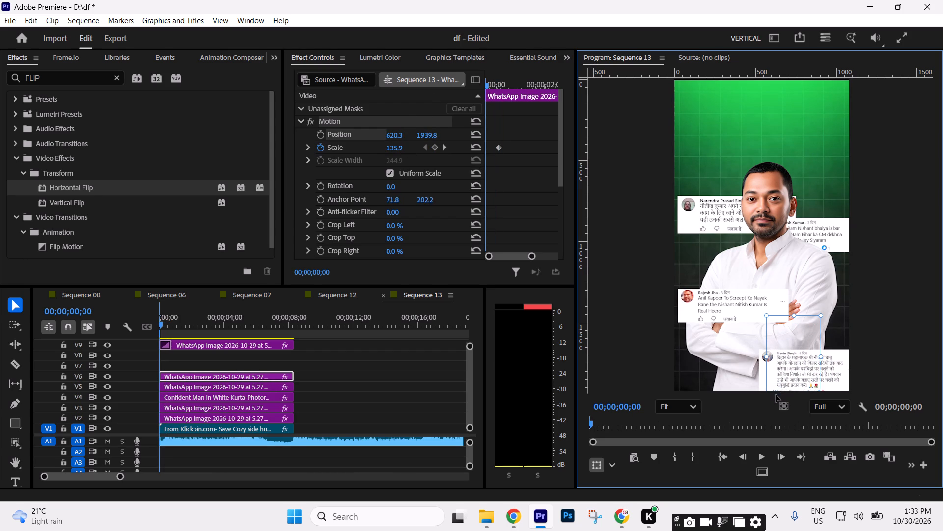
{"action": "left_click_drag", "start_coordinate": [776, 395], "coordinate": [769, 369]}
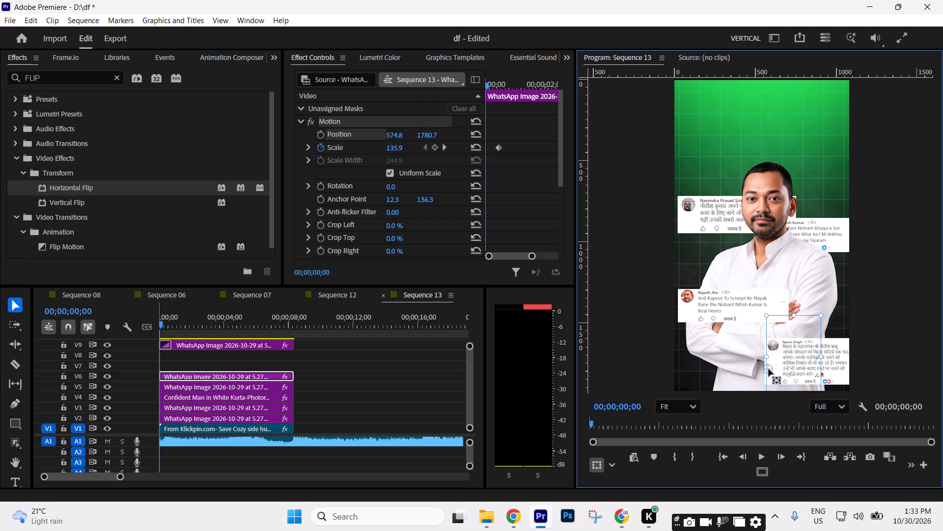
{"action": "left_click_drag", "start_coordinate": [769, 369], "coordinate": [770, 385]}
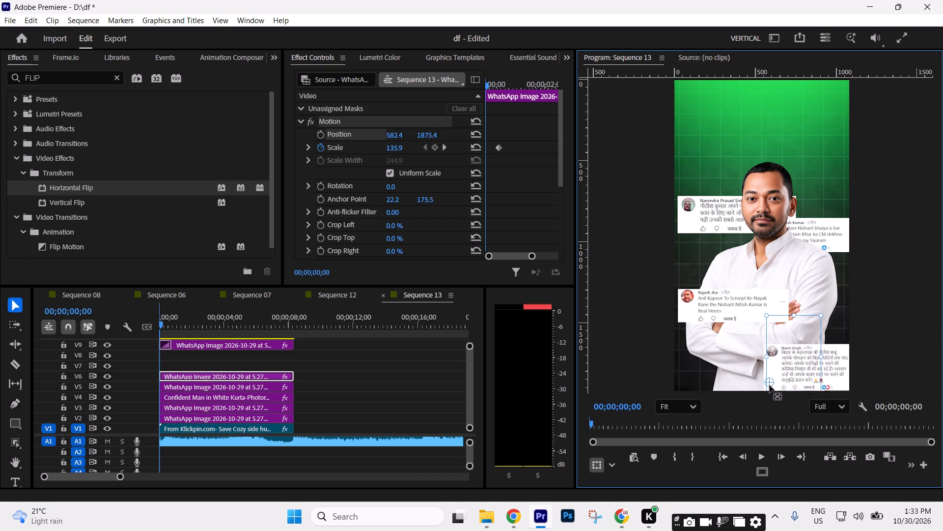
{"action": "left_click_drag", "start_coordinate": [770, 385], "coordinate": [769, 382]}
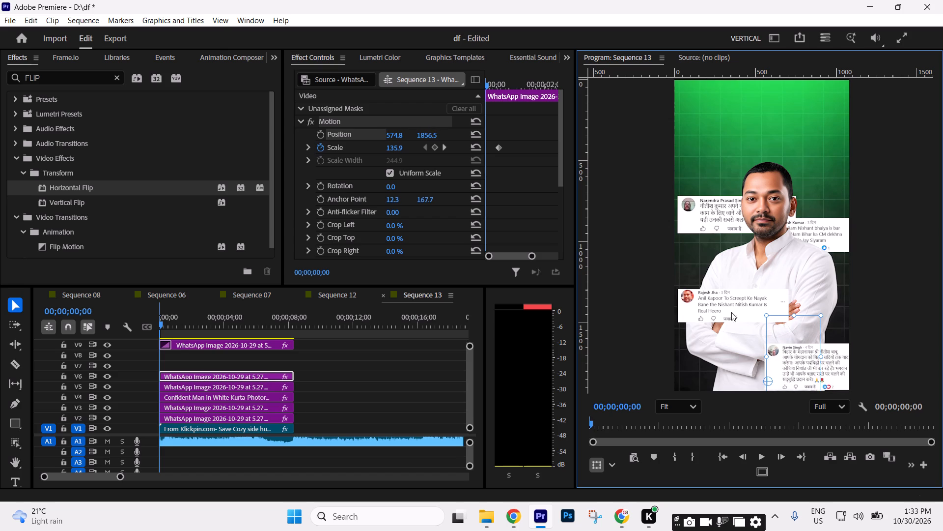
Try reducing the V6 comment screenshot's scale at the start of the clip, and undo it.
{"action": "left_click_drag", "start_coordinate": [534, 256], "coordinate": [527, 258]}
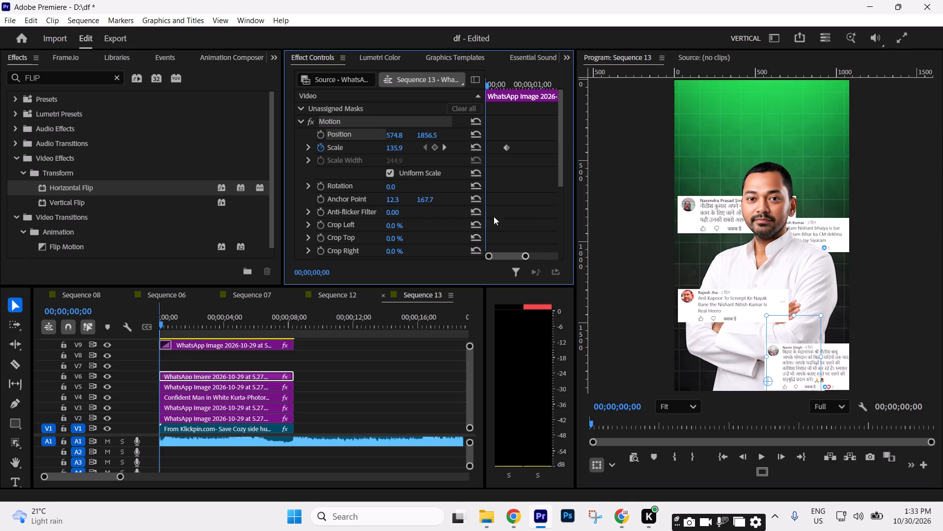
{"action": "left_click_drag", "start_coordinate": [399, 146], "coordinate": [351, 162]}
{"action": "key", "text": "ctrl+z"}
Undo the last anchor-point move and place the V6 comment screenshot's anchor at its lower-right corner, at about 483.2, 164.6.
{"action": "key", "text": "ctrl+z"}
{"action": "left_click_drag", "start_coordinate": [792, 359], "coordinate": [819, 379]}
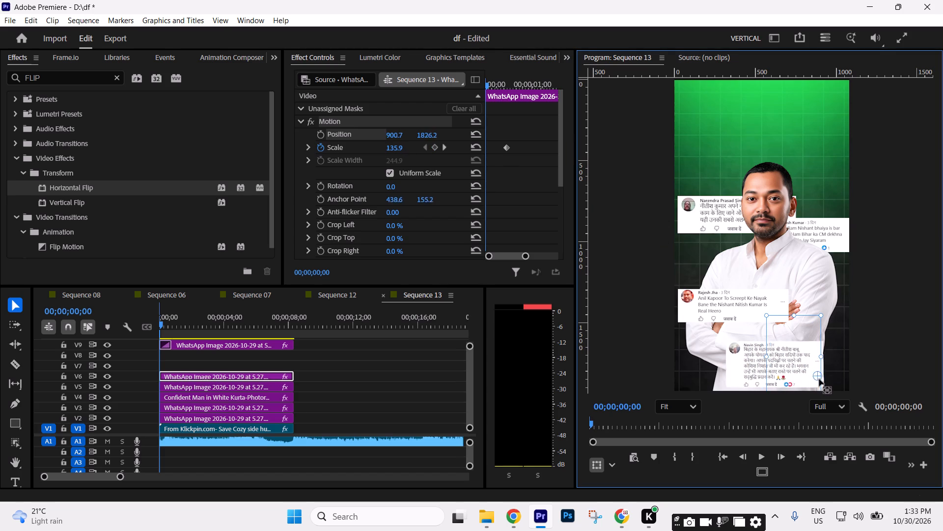
{"action": "left_click_drag", "start_coordinate": [819, 379], "coordinate": [825, 383]}
Set the V6 comment screenshot's scale to 20 at 00;00;00;00.
{"action": "left_click_drag", "start_coordinate": [398, 150], "coordinate": [372, 157]}
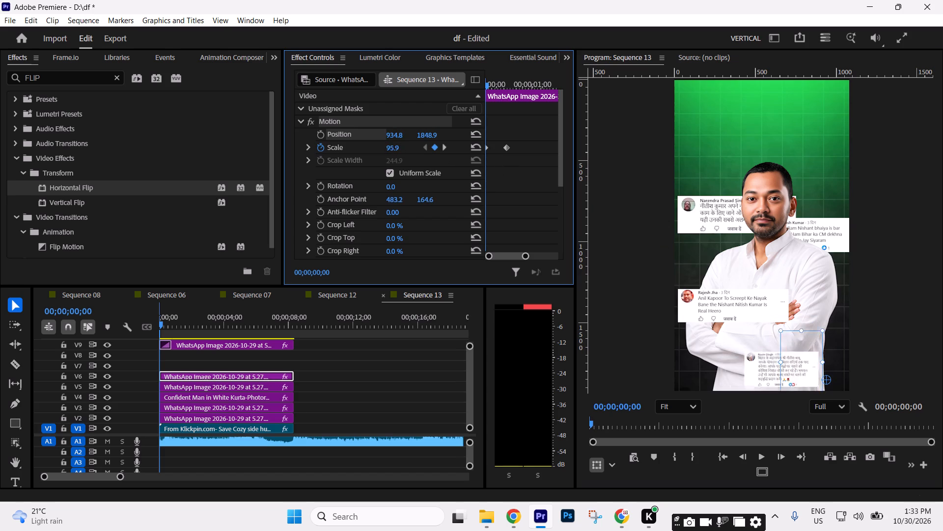
{"action": "left_click_drag", "start_coordinate": [372, 157], "coordinate": [331, 171]}
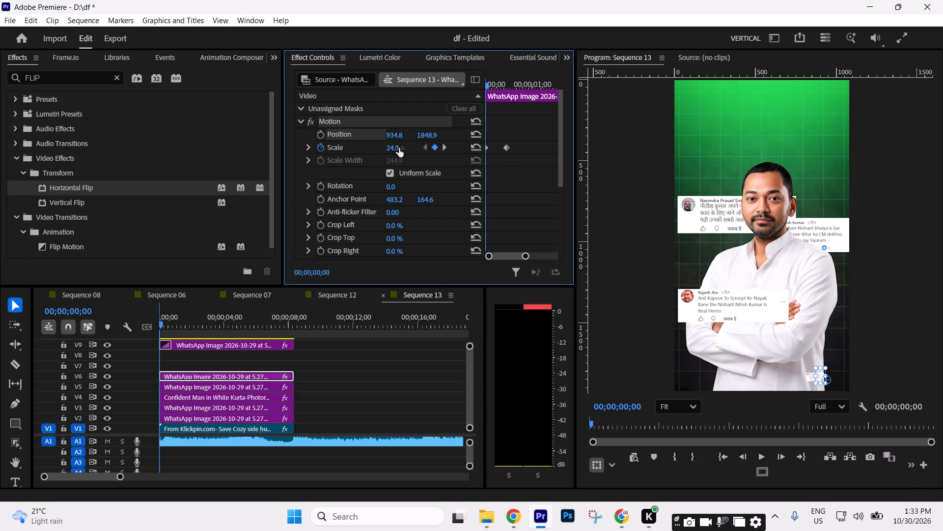
{"action": "left_click", "coordinate": [399, 148]}
{"action": "key", "text": "2"}
{"action": "key", "text": "0"}
{"action": "key", "text": "Return"}
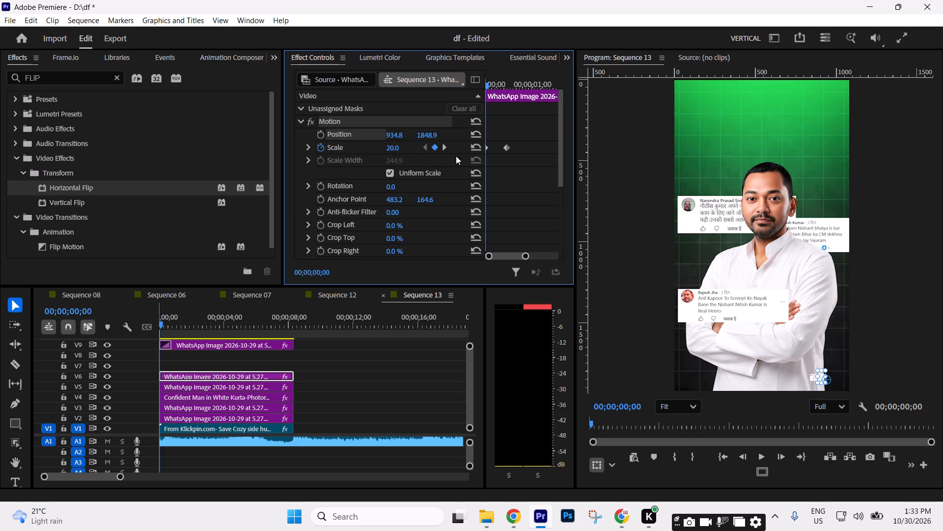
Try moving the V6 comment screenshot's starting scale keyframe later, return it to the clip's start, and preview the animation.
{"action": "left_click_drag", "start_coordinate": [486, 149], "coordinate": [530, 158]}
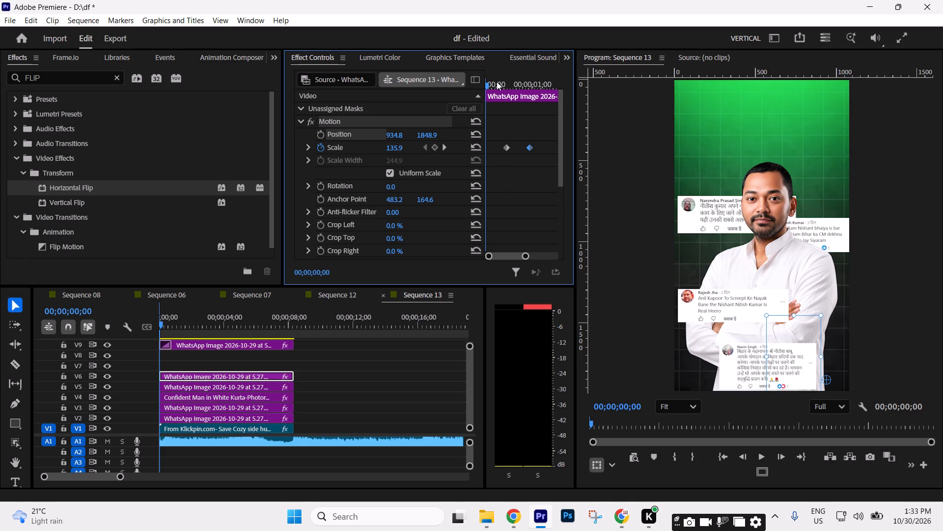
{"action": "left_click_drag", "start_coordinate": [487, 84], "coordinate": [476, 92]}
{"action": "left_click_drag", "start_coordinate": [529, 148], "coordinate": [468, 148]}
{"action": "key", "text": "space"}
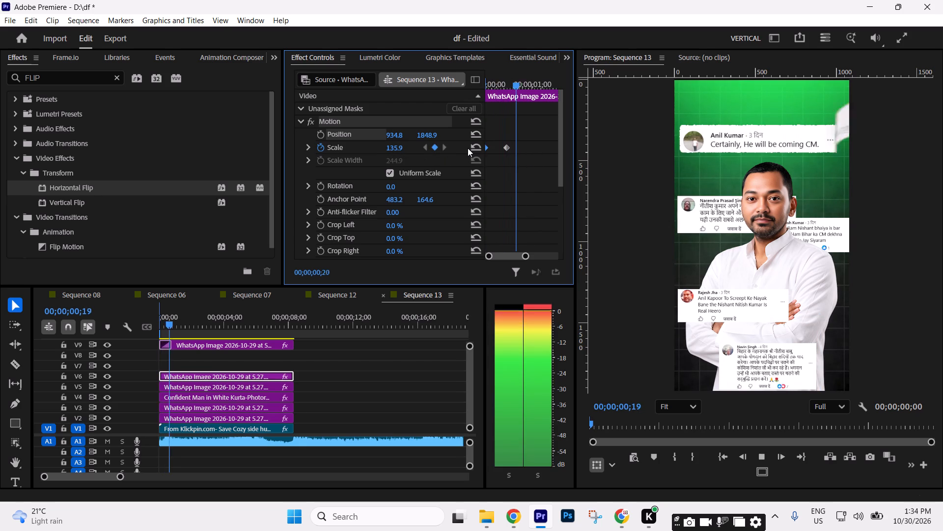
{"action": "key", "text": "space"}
Shorten the V6 comment screenshot's scale-up by moving its end keyframe to 00;00;00;08, and preview it from the start.
{"action": "left_click_drag", "start_coordinate": [514, 85], "coordinate": [472, 90]}
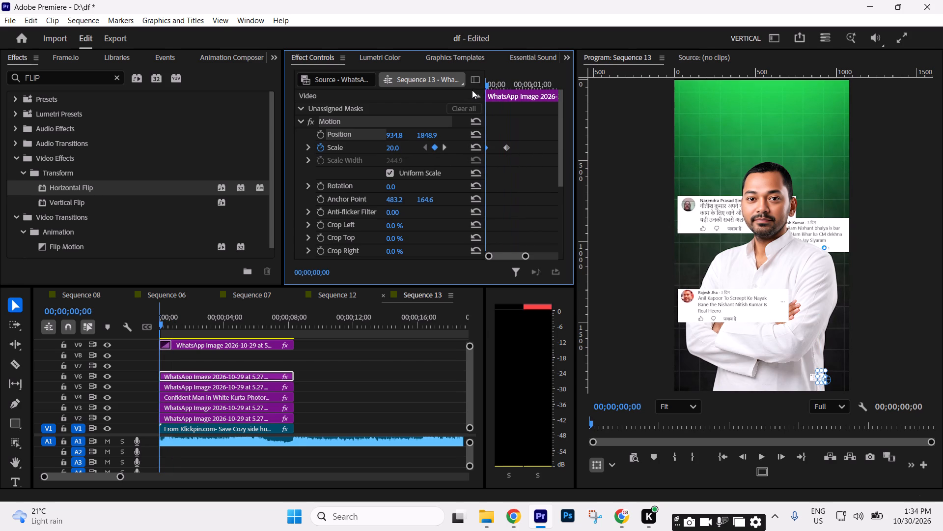
{"action": "key", "text": "Right"}
{"action": "key", "text": "Right"}
{"action": "key", "text": "Right"}
{"action": "key", "text": "Right"}
{"action": "key", "text": "Right"}
{"action": "key", "text": "Right"}
{"action": "key", "text": "Right"}
{"action": "key", "text": "Right"}
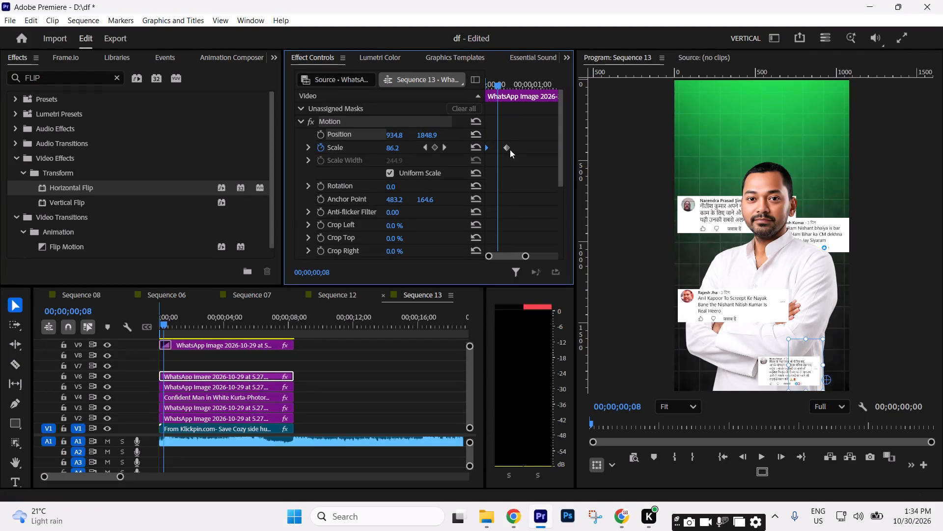
{"action": "left_click_drag", "start_coordinate": [509, 148], "coordinate": [499, 147]}
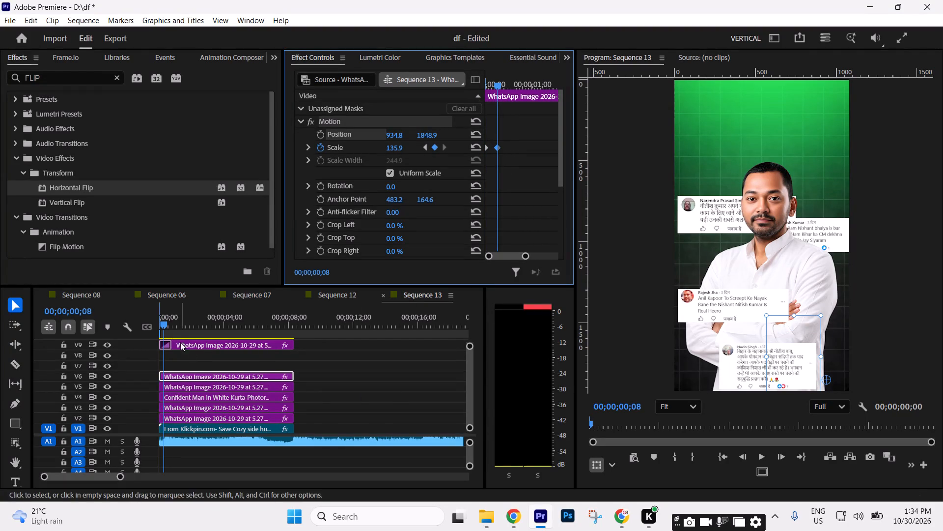
{"action": "left_click_drag", "start_coordinate": [167, 329], "coordinate": [138, 329]}
{"action": "key", "text": "space"}
{"action": "key", "text": "space"}
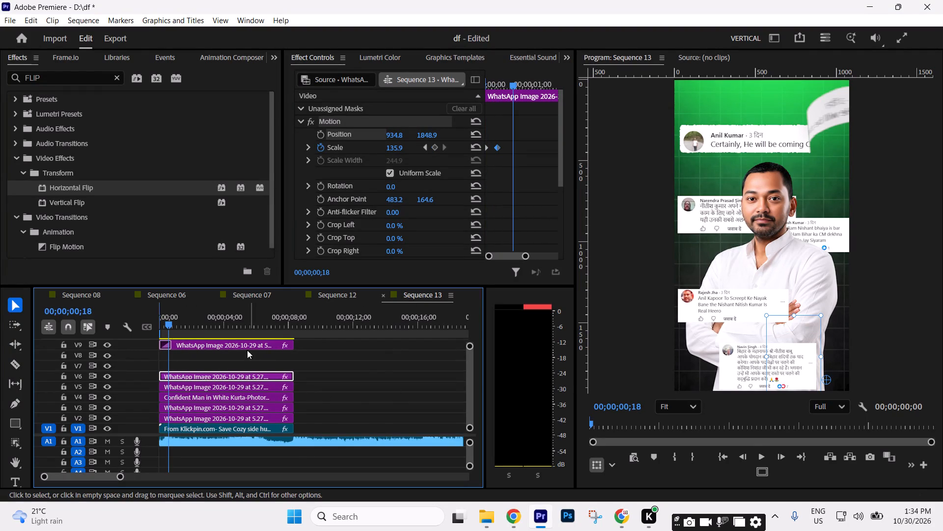
Raise the V6 comment screenshot to a vertical position of 1787.9 and preview the animation.
{"action": "left_click", "coordinate": [215, 378]}
{"action": "key", "text": "Up"}
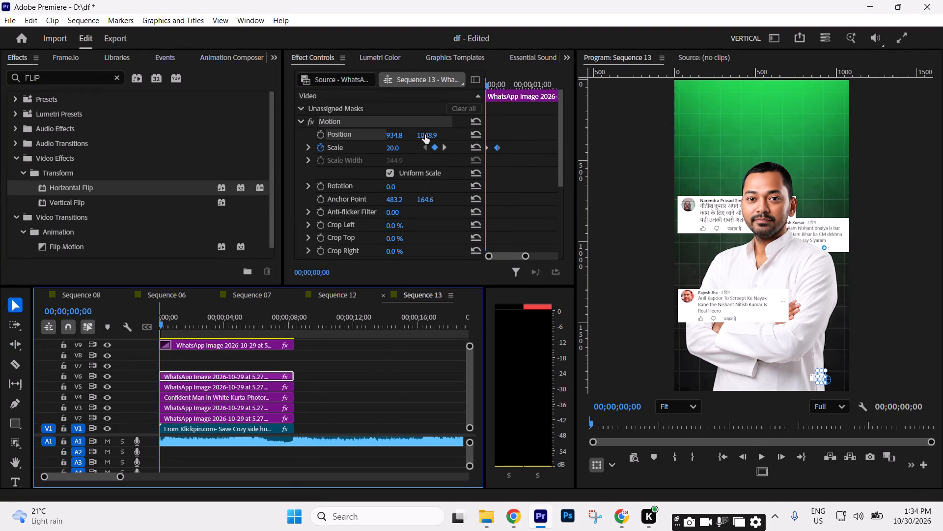
{"action": "left_click_drag", "start_coordinate": [425, 135], "coordinate": [426, 174]}
{"action": "key", "text": "space"}
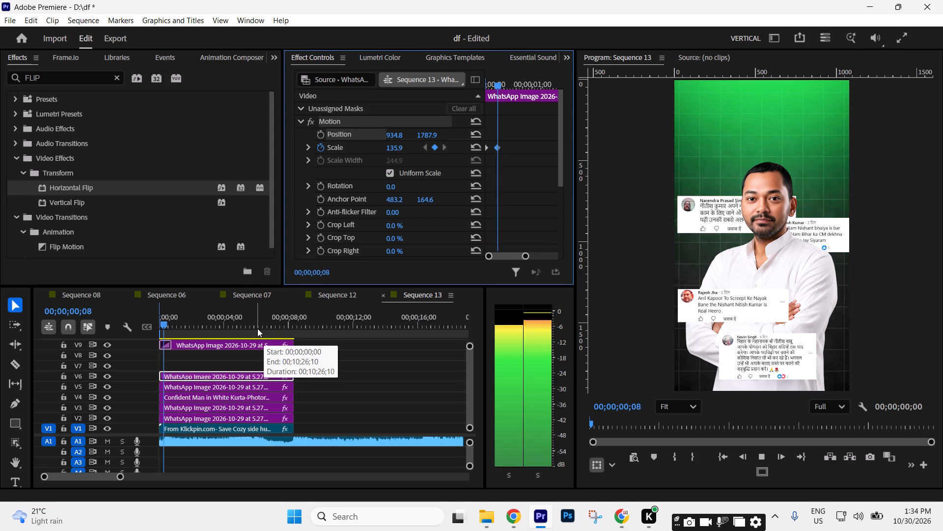
{"action": "key", "text": "space"}
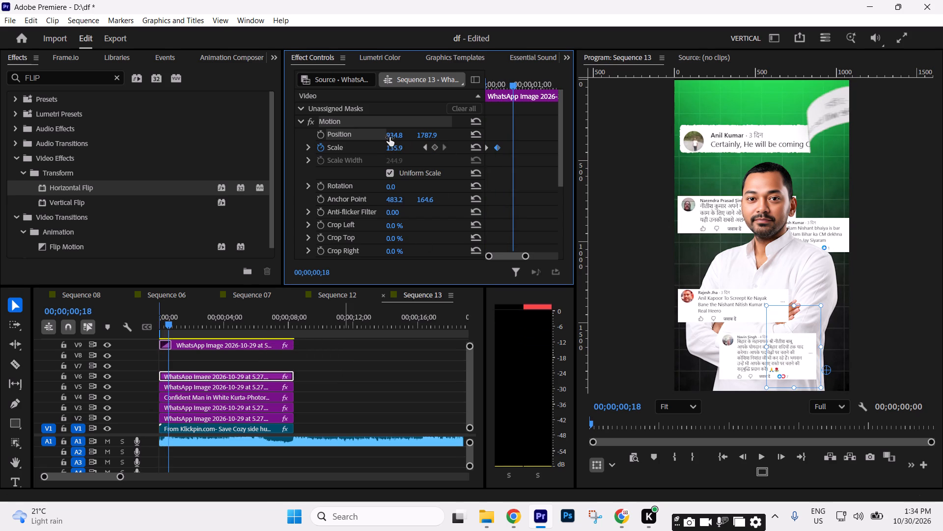
Shift the V6 comment screenshot sideways to a horizontal position of 1060.8 and preview the animation from the start.
{"action": "left_click_drag", "start_coordinate": [390, 137], "coordinate": [468, 134]}
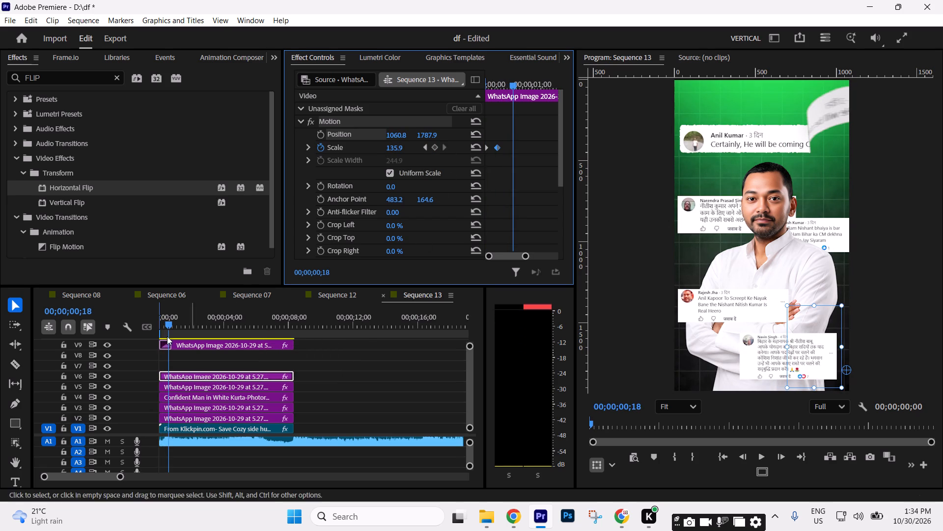
{"action": "left_click_drag", "start_coordinate": [167, 326], "coordinate": [114, 330]}
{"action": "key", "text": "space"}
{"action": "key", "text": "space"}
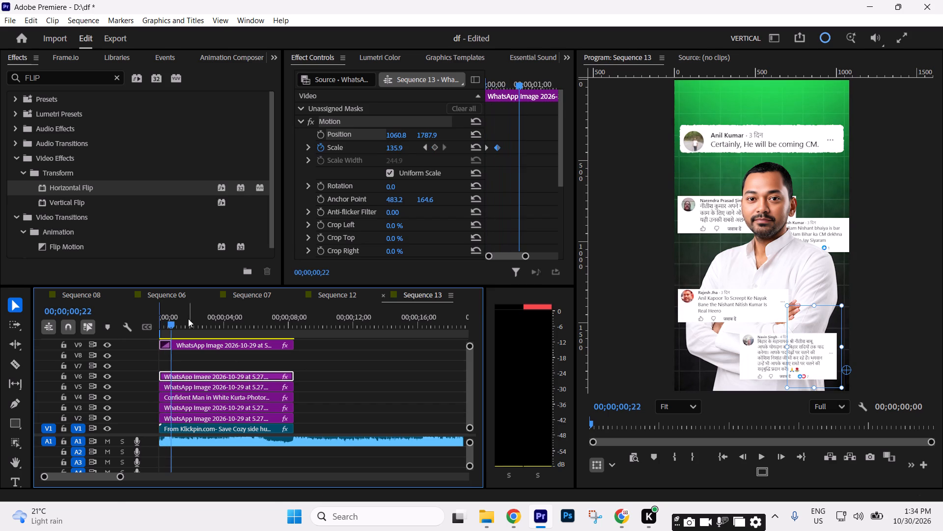
Add a scale keyframe of 130 at 00;00;00;10 to the V6 comment screenshot, and preview the animation from the start.
{"action": "left_click", "coordinate": [206, 378]}
{"action": "key", "text": "Up"}
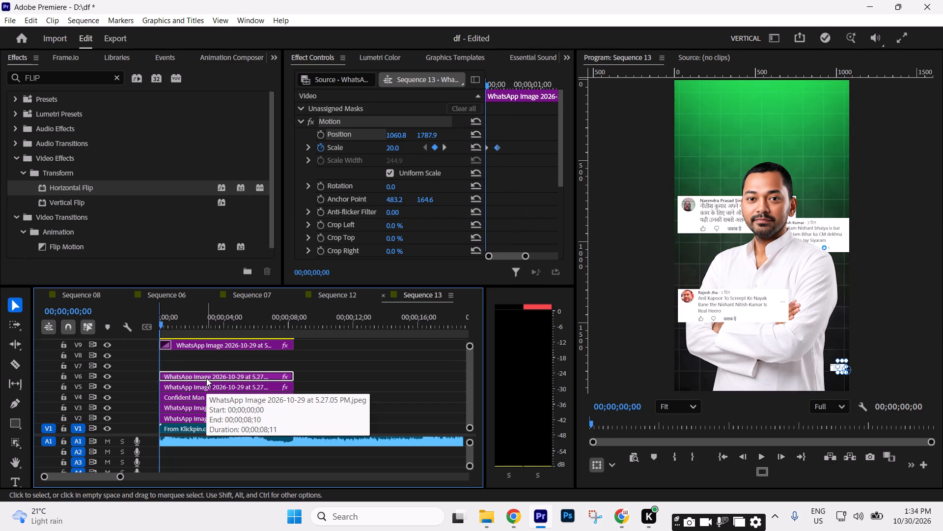
{"action": "left_click", "coordinate": [206, 378]}
{"action": "left_click_drag", "start_coordinate": [490, 84], "coordinate": [497, 88]}
{"action": "left_click_drag", "start_coordinate": [526, 258], "coordinate": [507, 255]}
{"action": "key", "text": "Right"}
{"action": "key", "text": "Right"}
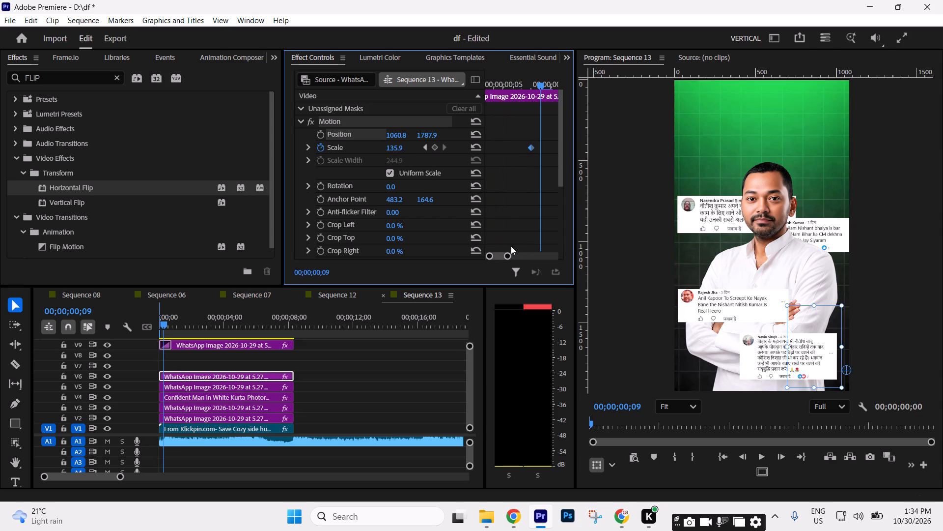
{"action": "key", "text": "Left"}
{"action": "left_click_drag", "start_coordinate": [509, 255], "coordinate": [521, 257]}
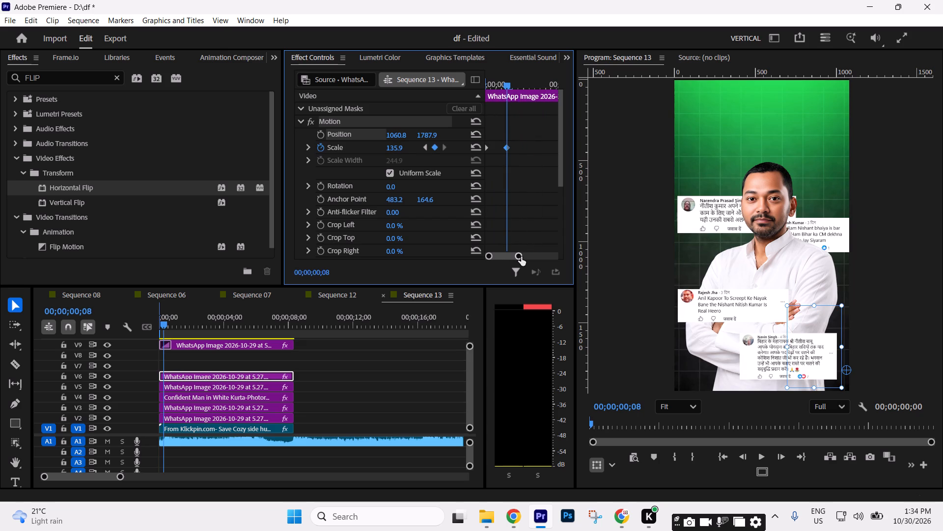
{"action": "key", "text": "Right"}
{"action": "key", "text": "Right"}
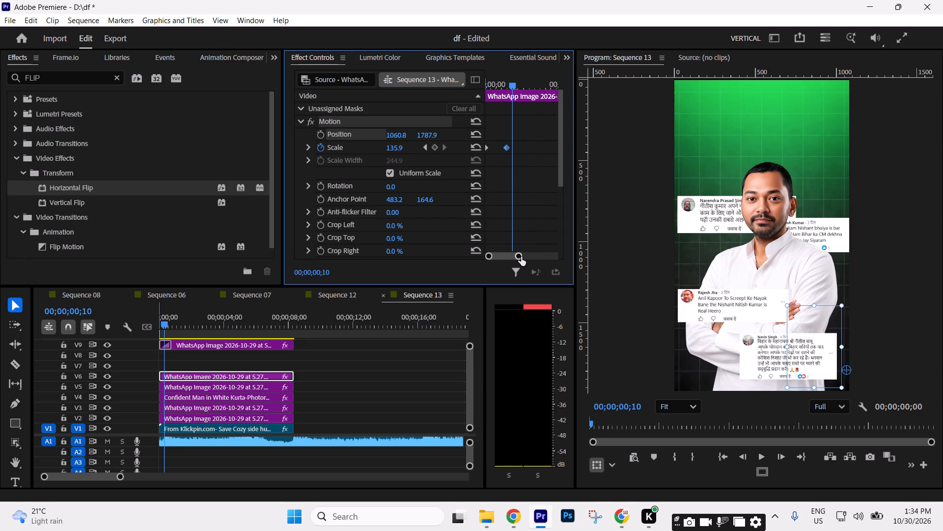
{"action": "left_click_drag", "start_coordinate": [393, 146], "coordinate": [381, 147]}
{"action": "left_click", "coordinate": [392, 148]}
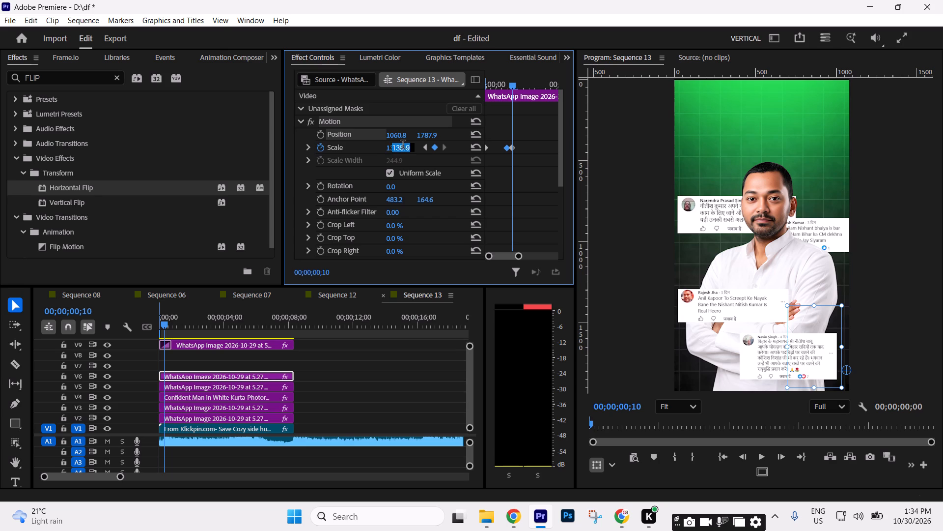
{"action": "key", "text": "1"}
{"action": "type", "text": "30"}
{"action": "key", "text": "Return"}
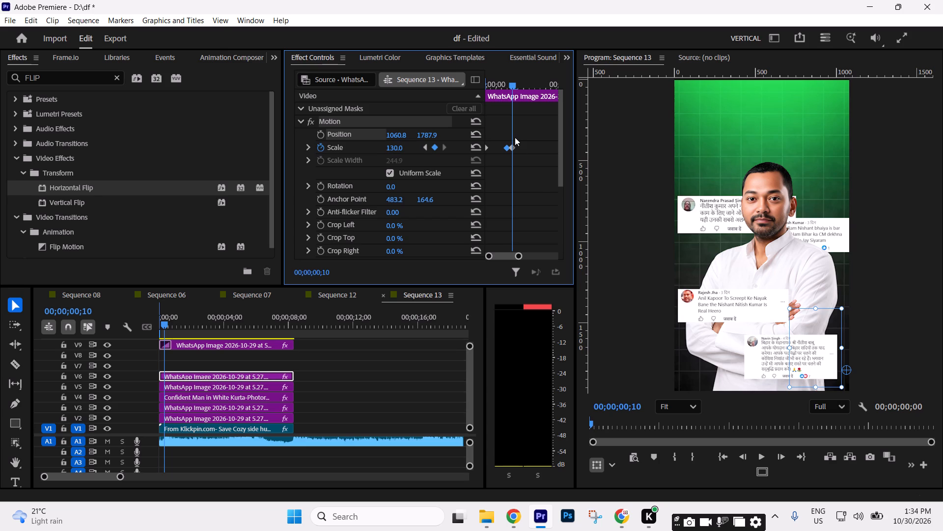
{"action": "left_click_drag", "start_coordinate": [519, 255], "coordinate": [513, 255]}
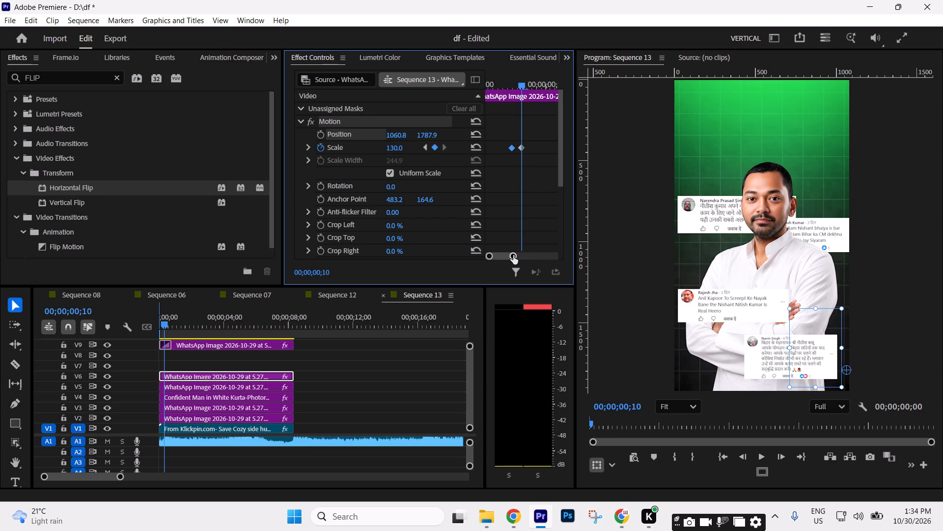
{"action": "key", "text": "Up"}
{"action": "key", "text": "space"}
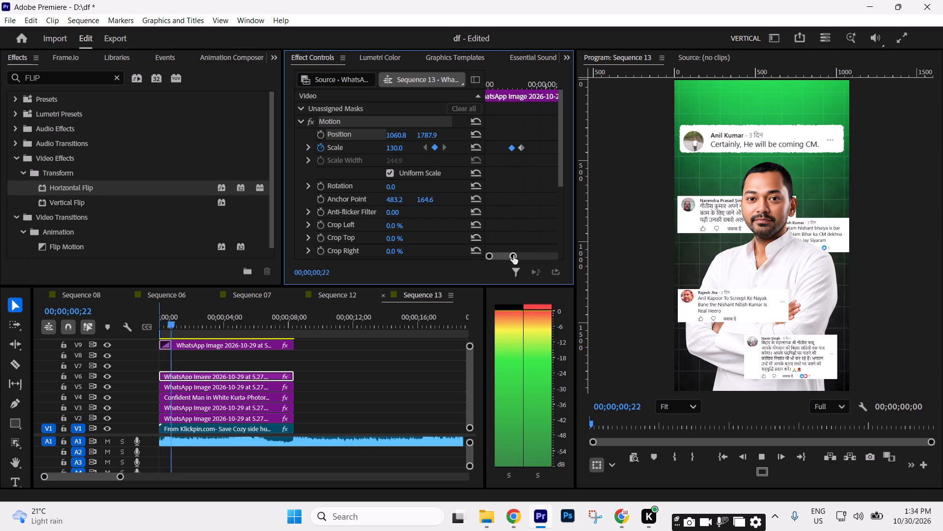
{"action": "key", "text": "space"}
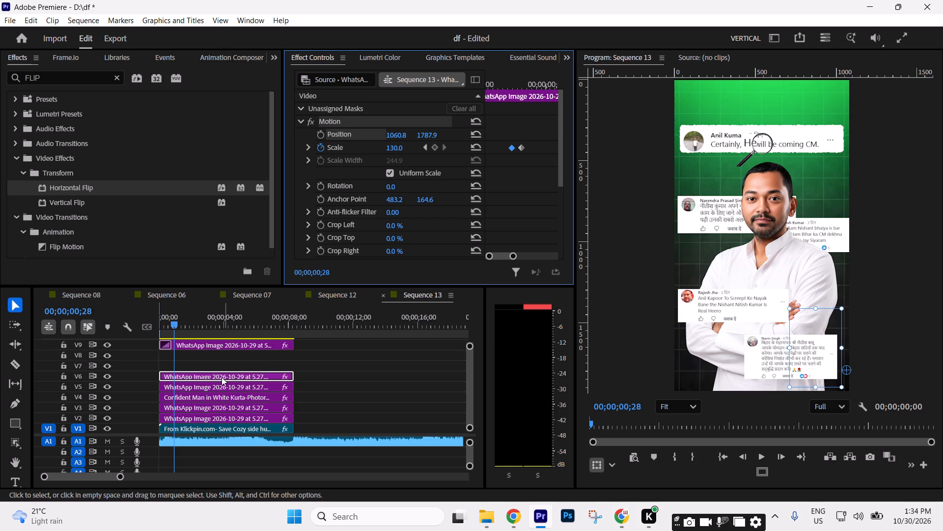
{"action": "left_click", "coordinate": [219, 378]}
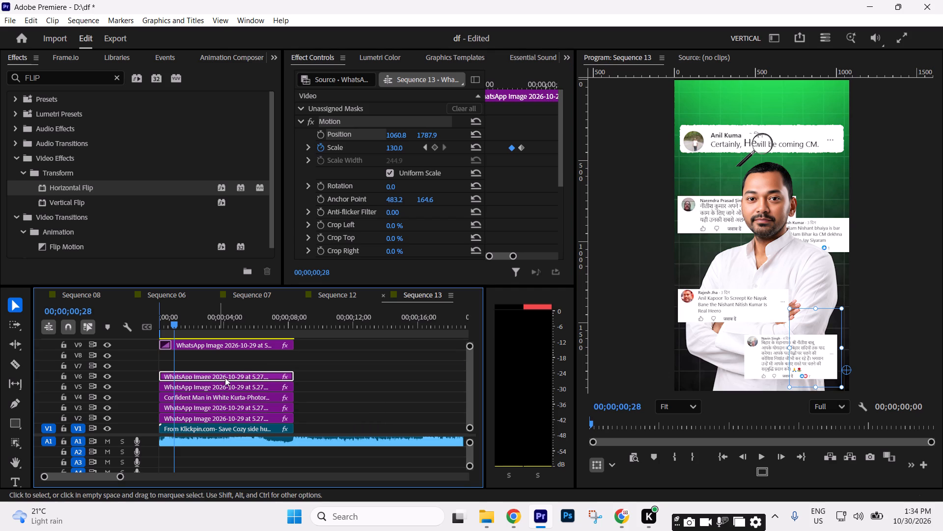
Preview the opening and set the V6 comment screenshot's scale keyframe at 00;00;00;10 to 98.
{"action": "left_click_drag", "start_coordinate": [184, 323], "coordinate": [140, 335]}
{"action": "key", "text": "space"}
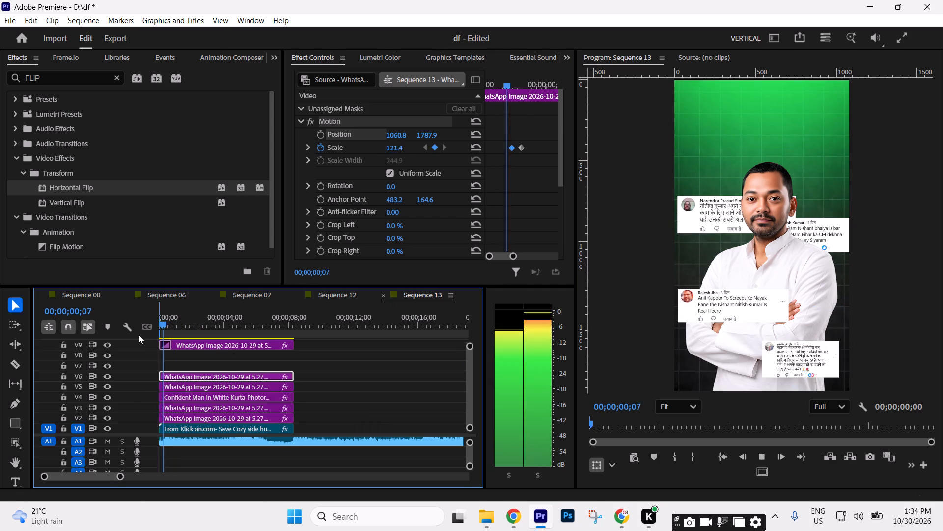
{"action": "key", "text": "space"}
{"action": "left_click", "coordinate": [521, 148]}
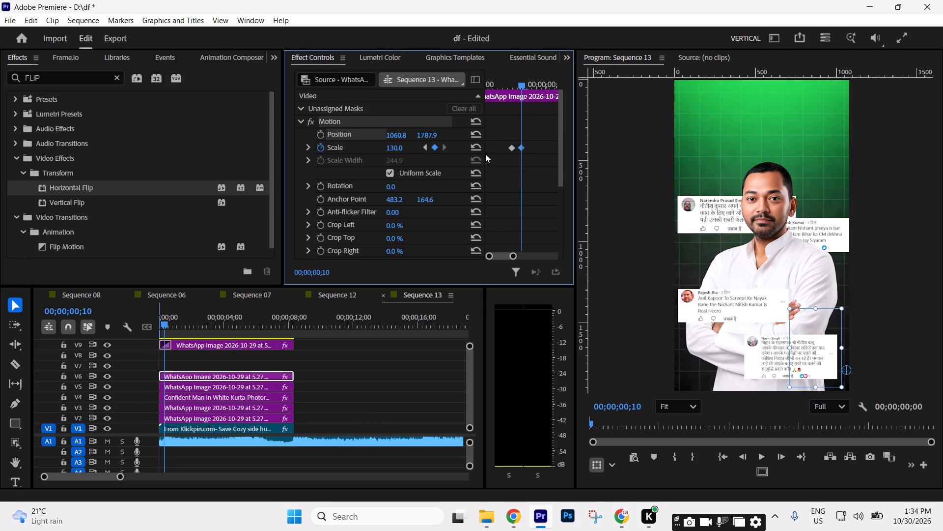
{"action": "left_click_drag", "start_coordinate": [391, 143], "coordinate": [371, 147]}
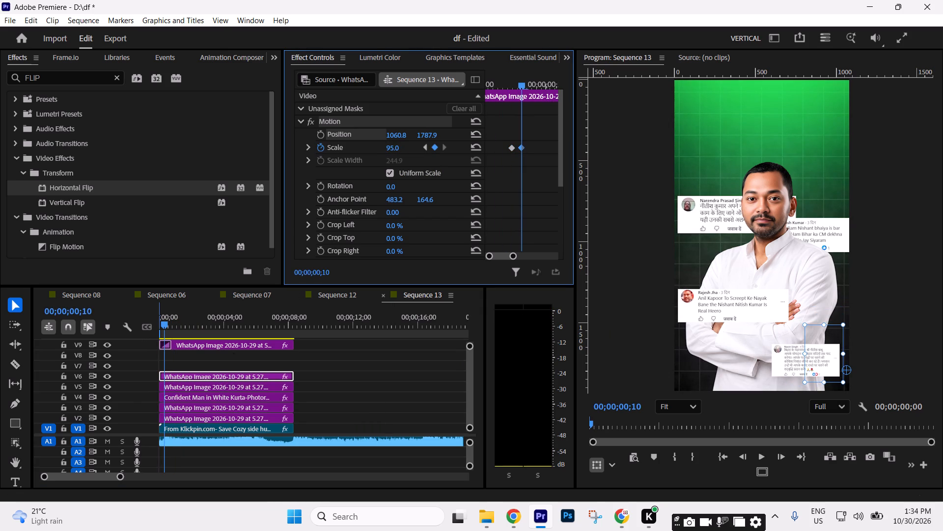
{"action": "left_click_drag", "start_coordinate": [371, 147], "coordinate": [373, 147]}
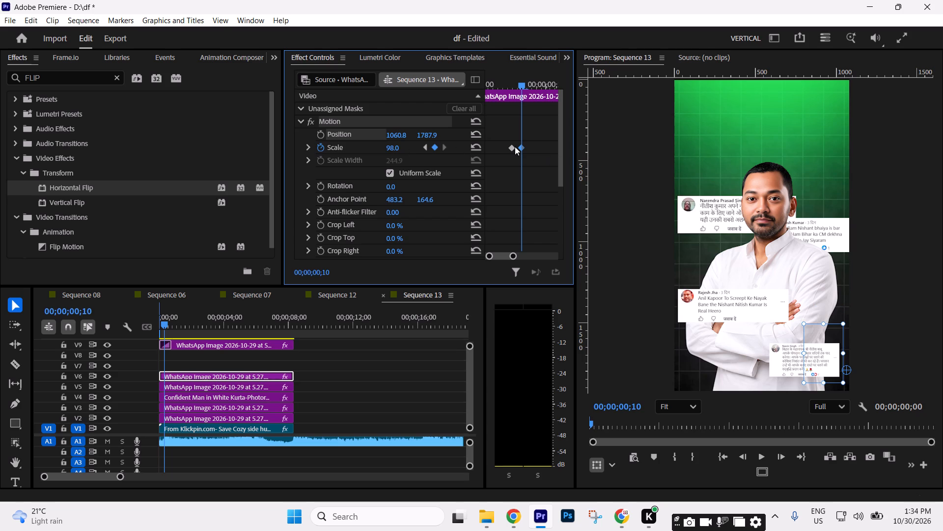
Copy the V6 comment screenshot's scale keyframe that precedes the one at 00;00;00;10.
{"action": "left_click", "coordinate": [514, 147]}
{"action": "key", "text": "ctrl+c"}
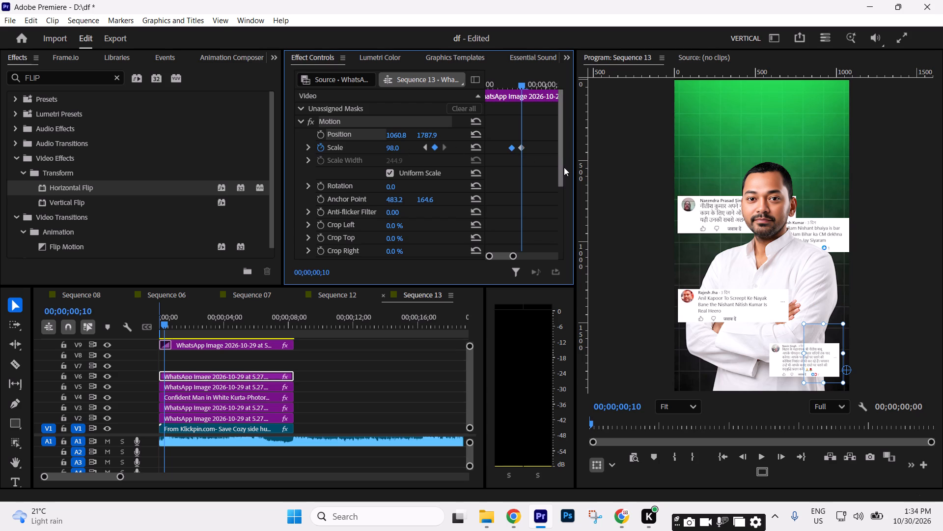
Paste the copied scale keyframe at 00;00;00;12 on the V6 comment screenshot and preview the animation from the start.
{"action": "key", "text": "Right"}
{"action": "key", "text": "Right"}
{"action": "key", "text": "ctrl+v"}
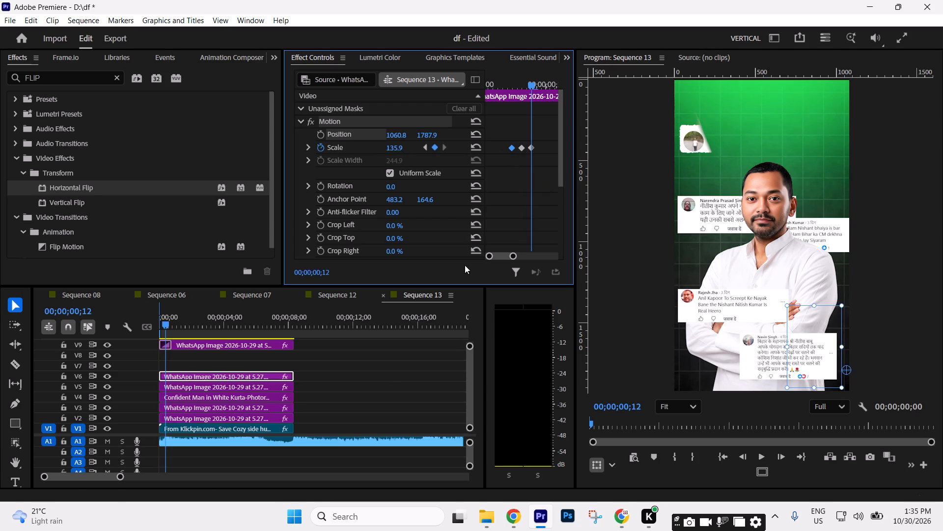
{"action": "left_click", "coordinate": [396, 387]}
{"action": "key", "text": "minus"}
{"action": "left_click_drag", "start_coordinate": [196, 329], "coordinate": [63, 332]}
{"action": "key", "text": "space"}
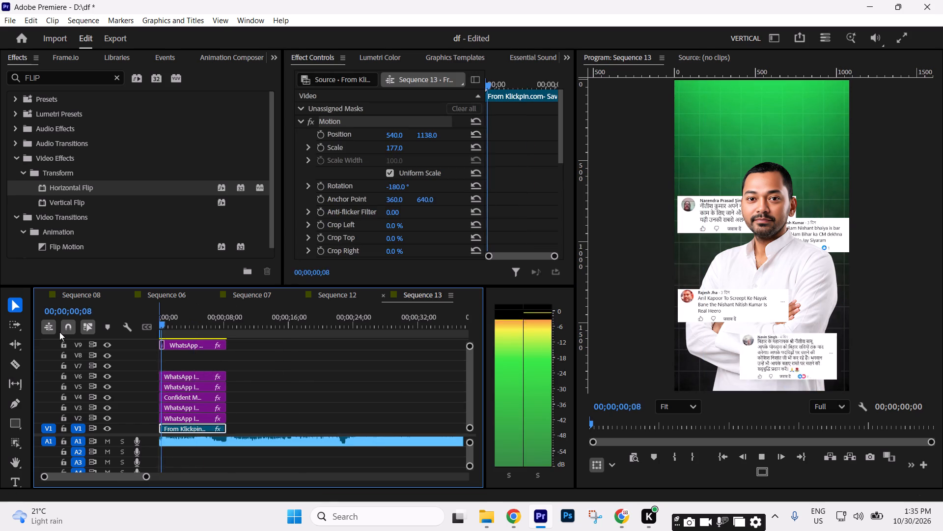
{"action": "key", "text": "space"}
{"action": "left_click_drag", "start_coordinate": [165, 322], "coordinate": [91, 333]}
{"action": "left_click_drag", "start_coordinate": [146, 480], "coordinate": [118, 481]}
Turn on scale keyframing for the V5 comment screenshot at 00;00;00;00.
{"action": "left_click", "coordinate": [184, 374]}
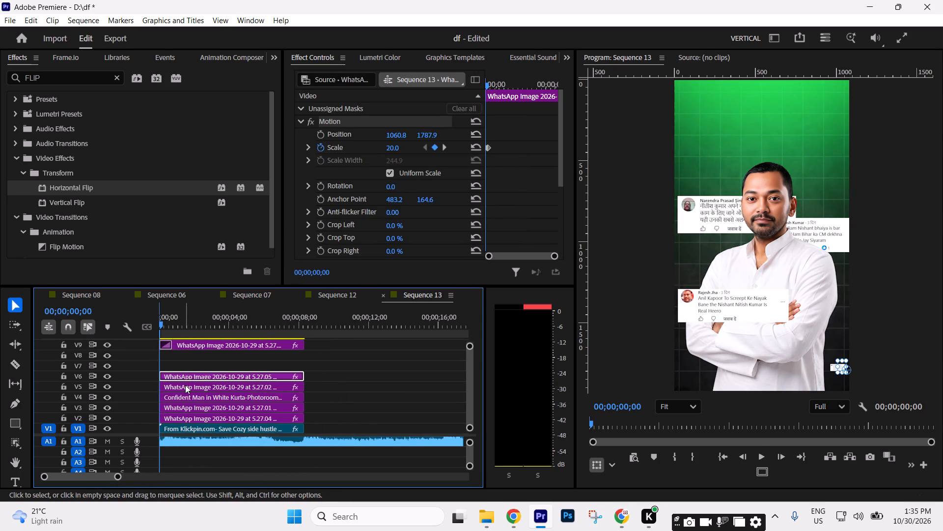
{"action": "left_click", "coordinate": [187, 388]}
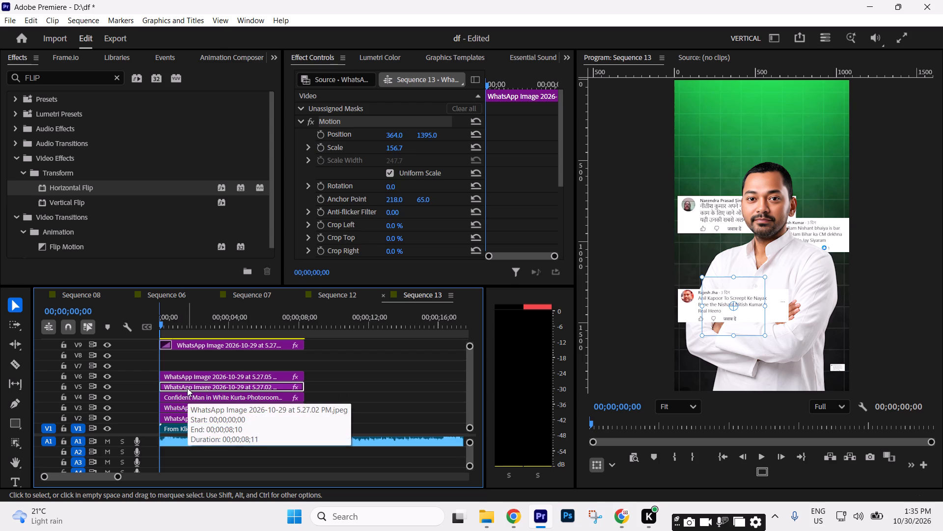
{"action": "left_click", "coordinate": [322, 147]}
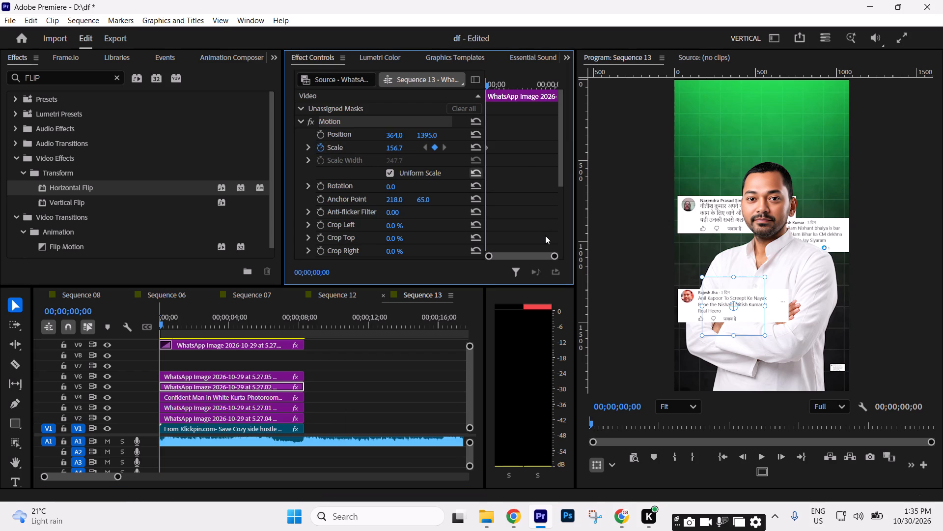
Examine the timing of the V6 comment screenshot's scale keyframes as a reference for animating the V5 comment.
{"action": "key", "text": "Right"}
{"action": "key", "text": "Right"}
{"action": "key", "text": "Right"}
{"action": "key", "text": "Right"}
{"action": "key", "text": "Right"}
{"action": "key", "text": "Right"}
{"action": "key", "text": "Right"}
{"action": "key", "text": "Right"}
{"action": "key", "text": "Right"}
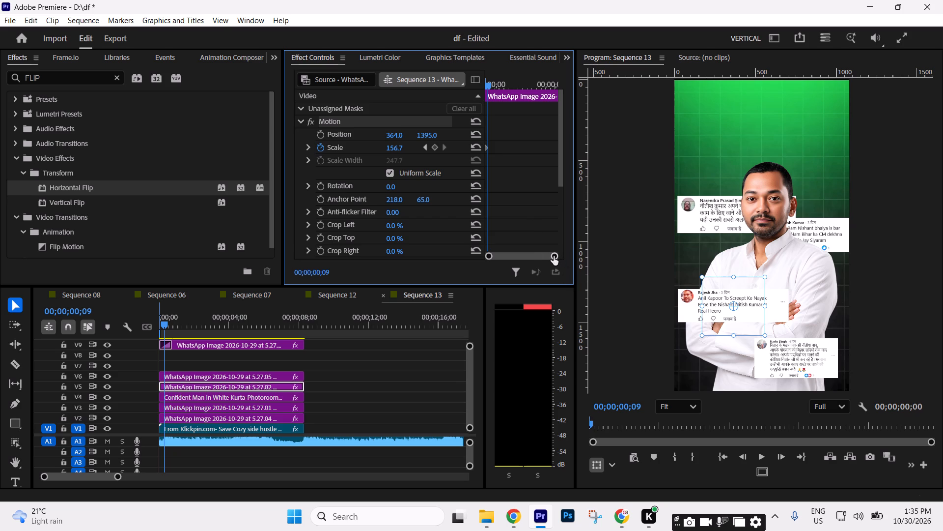
{"action": "left_click_drag", "start_coordinate": [554, 256], "coordinate": [524, 259]}
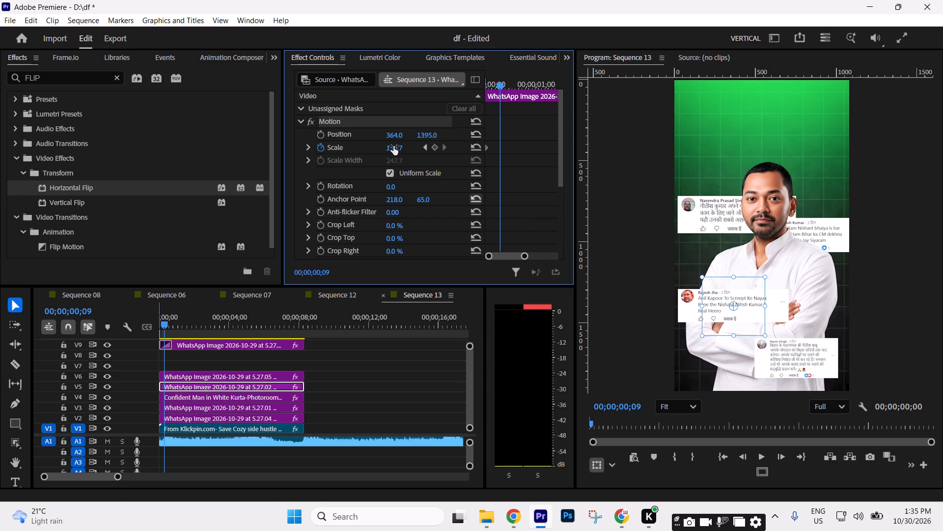
{"action": "left_click", "coordinate": [270, 375]}
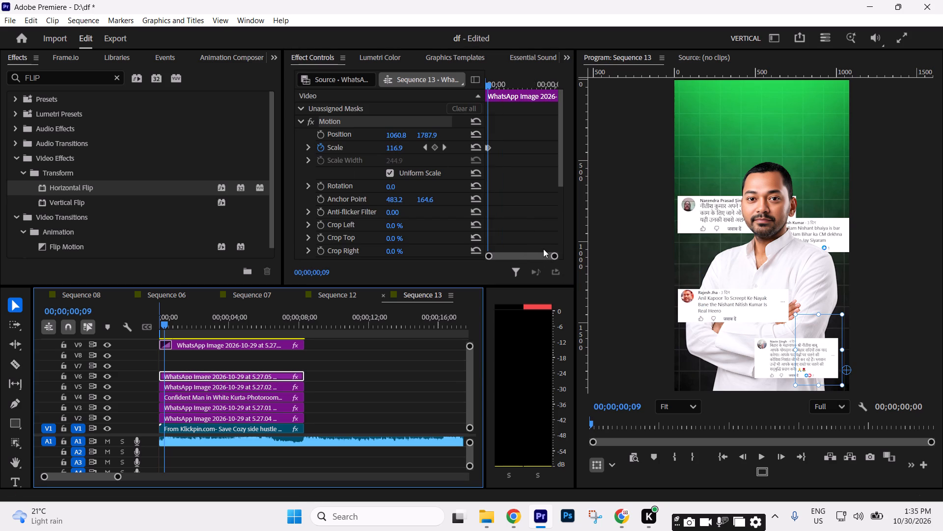
{"action": "left_click_drag", "start_coordinate": [556, 256], "coordinate": [516, 258]}
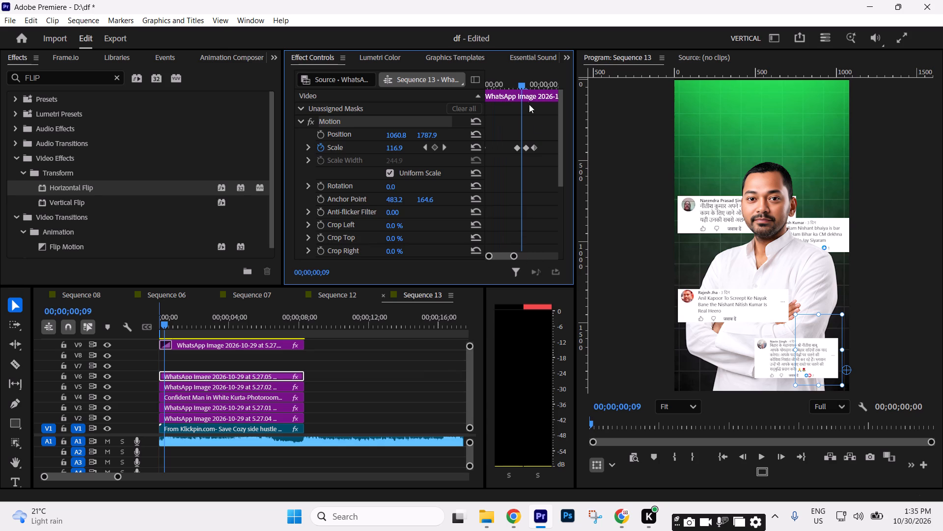
{"action": "left_click_drag", "start_coordinate": [521, 86], "coordinate": [527, 87]}
{"action": "left_click_drag", "start_coordinate": [541, 131], "coordinate": [533, 148]}
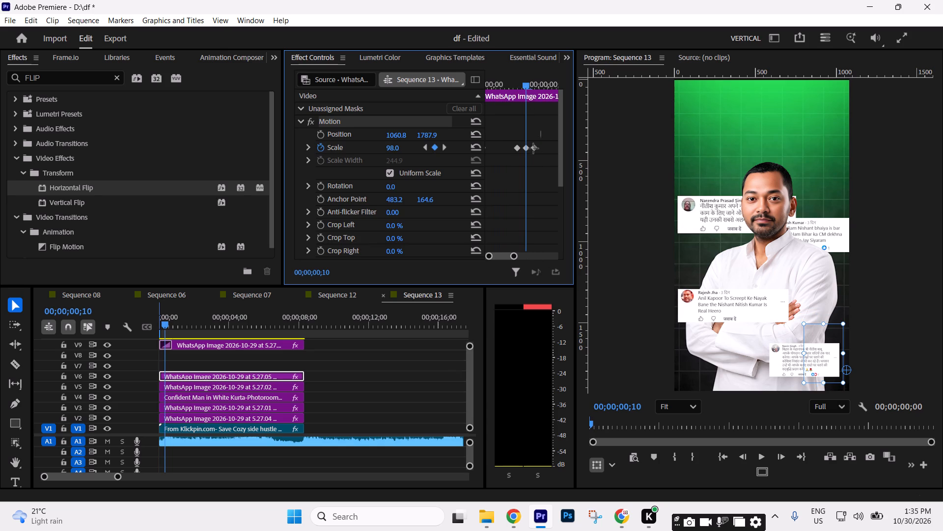
{"action": "left_click_drag", "start_coordinate": [533, 148], "coordinate": [551, 144]}
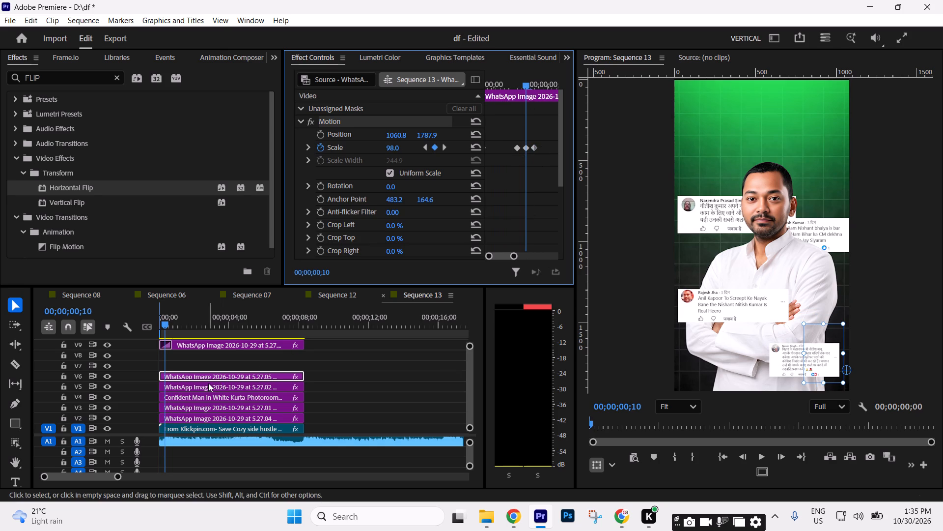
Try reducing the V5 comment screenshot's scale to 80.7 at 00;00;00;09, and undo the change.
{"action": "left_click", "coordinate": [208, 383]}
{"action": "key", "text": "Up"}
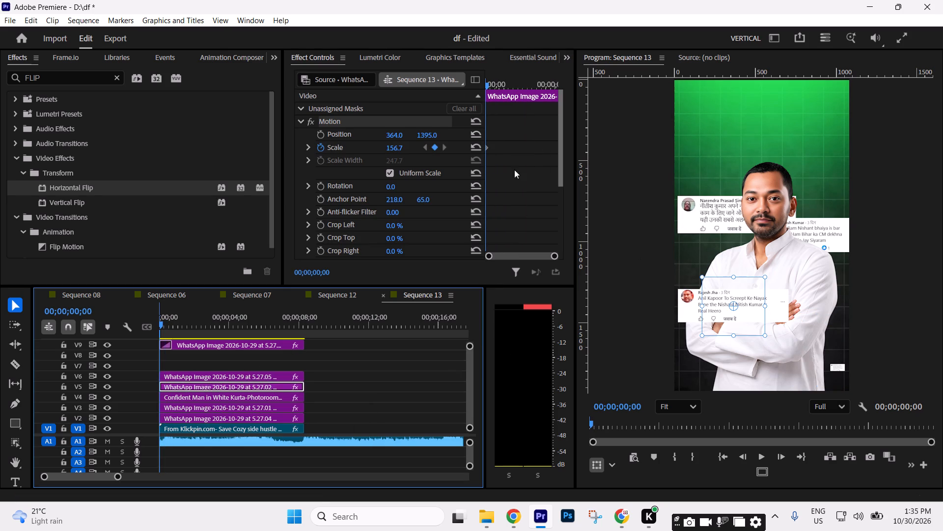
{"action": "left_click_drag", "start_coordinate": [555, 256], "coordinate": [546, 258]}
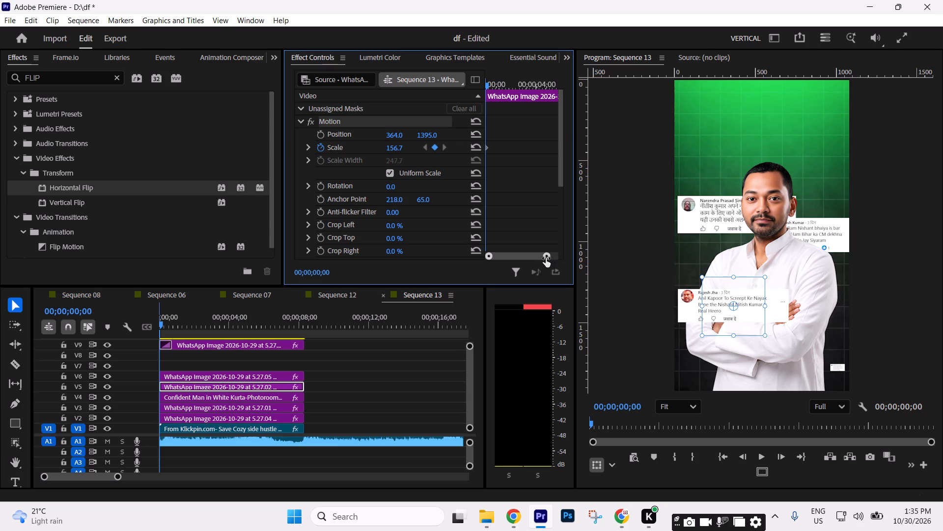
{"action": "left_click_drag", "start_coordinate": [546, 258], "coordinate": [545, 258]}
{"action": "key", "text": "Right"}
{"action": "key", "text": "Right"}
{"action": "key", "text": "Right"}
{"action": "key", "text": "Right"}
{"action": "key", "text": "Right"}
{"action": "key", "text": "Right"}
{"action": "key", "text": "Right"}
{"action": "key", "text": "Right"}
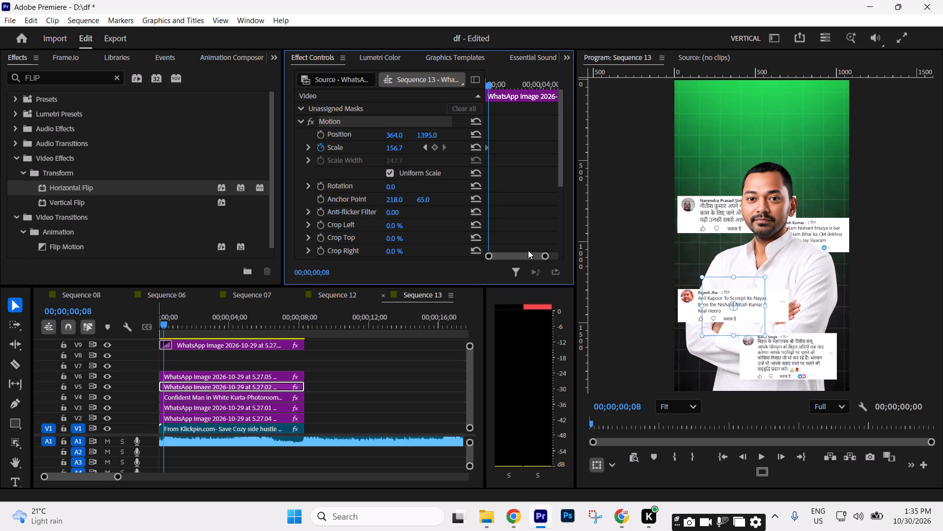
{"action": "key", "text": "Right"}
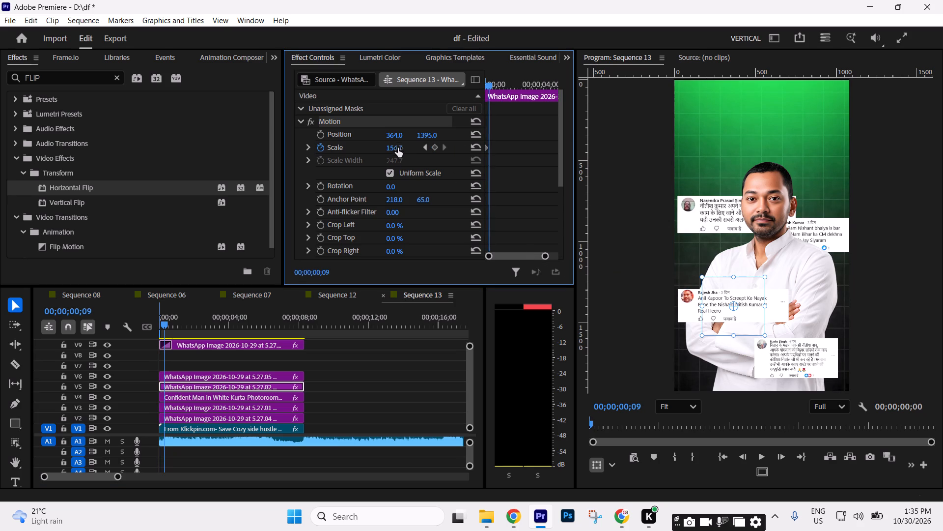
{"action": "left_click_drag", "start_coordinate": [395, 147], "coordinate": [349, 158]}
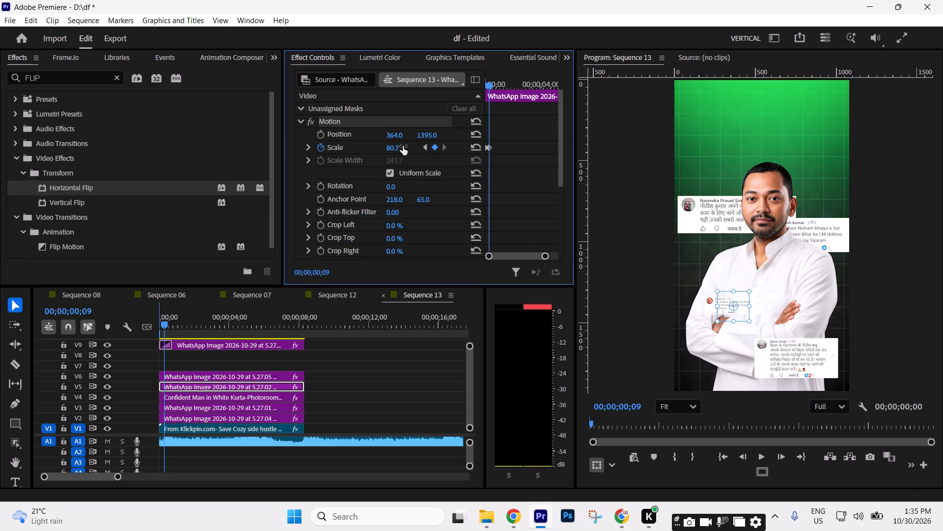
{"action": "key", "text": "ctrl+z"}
Move the V5 comment screenshot's anchor point to the lower-left corner of its bounding box, about 3.0, 103.1.
{"action": "left_click_drag", "start_coordinate": [734, 307], "coordinate": [698, 315]}
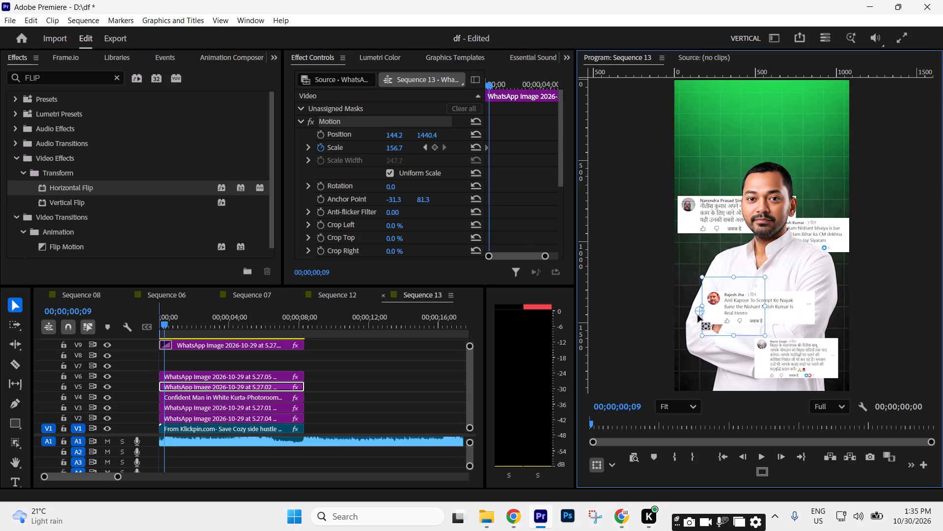
{"action": "left_click_drag", "start_coordinate": [698, 315], "coordinate": [704, 324]}
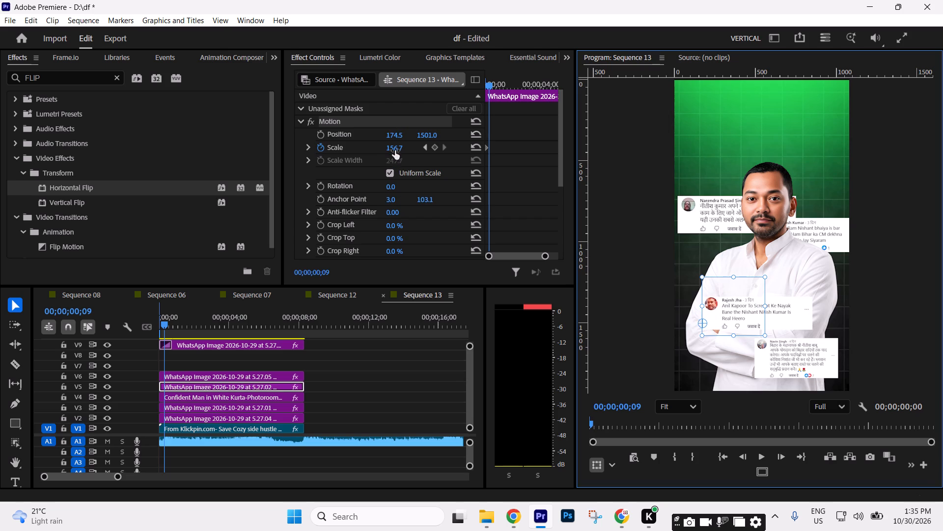
Set the V5 comment screenshot's scale to 20 at 00;00;00;09.
{"action": "left_click_drag", "start_coordinate": [395, 149], "coordinate": [319, 173]}
{"action": "left_click", "coordinate": [397, 143]}
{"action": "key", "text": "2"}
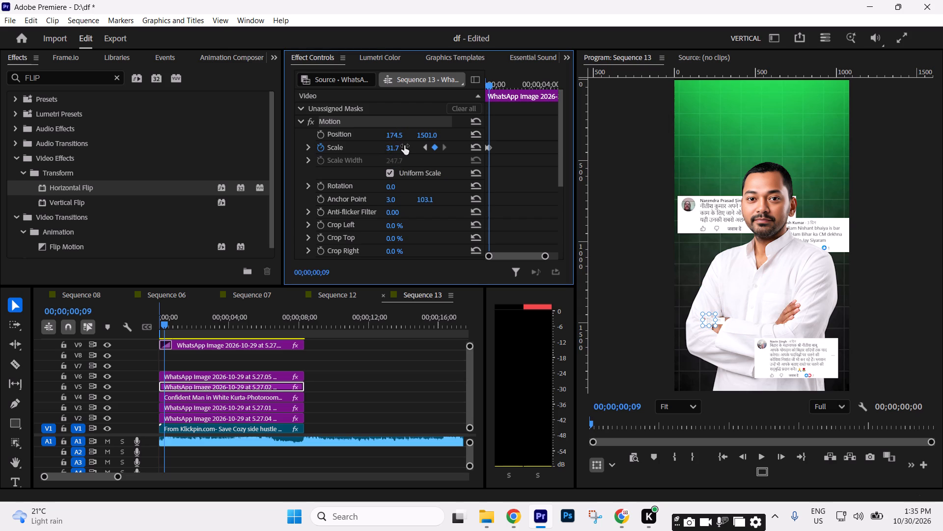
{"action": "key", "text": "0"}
{"action": "key", "text": "Return"}
{"action": "left_click", "coordinate": [390, 148]}
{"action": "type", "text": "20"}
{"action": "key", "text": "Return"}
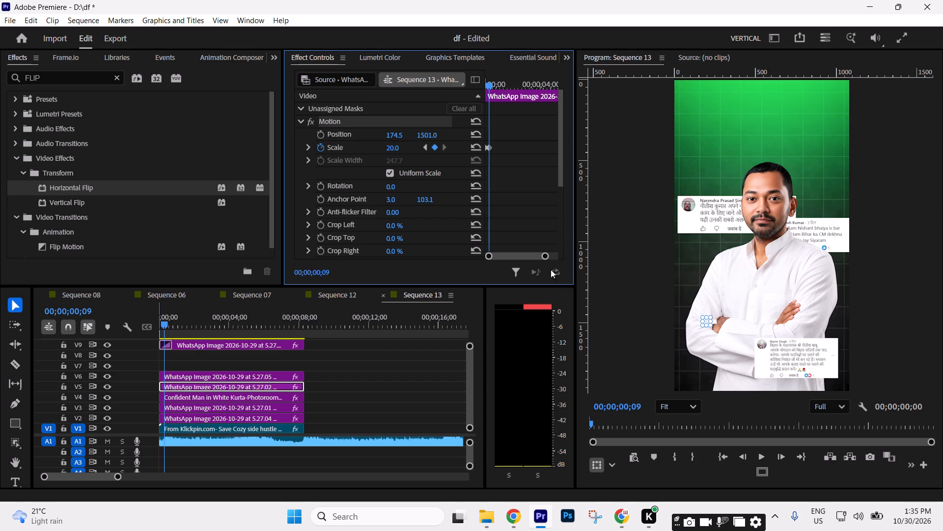
Swap the V5 comment's two scale keyframes so 20 sits at the clip's start and 156.7 at 00;00;00;09.
{"action": "left_click_drag", "start_coordinate": [546, 254], "coordinate": [523, 257]}
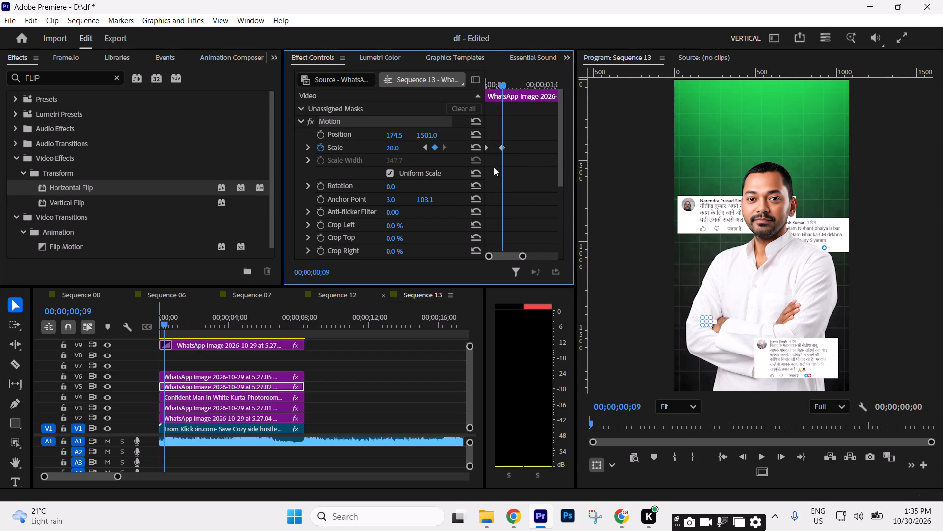
{"action": "left_click_drag", "start_coordinate": [488, 147], "coordinate": [517, 155]}
{"action": "left_click_drag", "start_coordinate": [500, 147], "coordinate": [431, 147]}
{"action": "left_click_drag", "start_coordinate": [518, 148], "coordinate": [503, 146]}
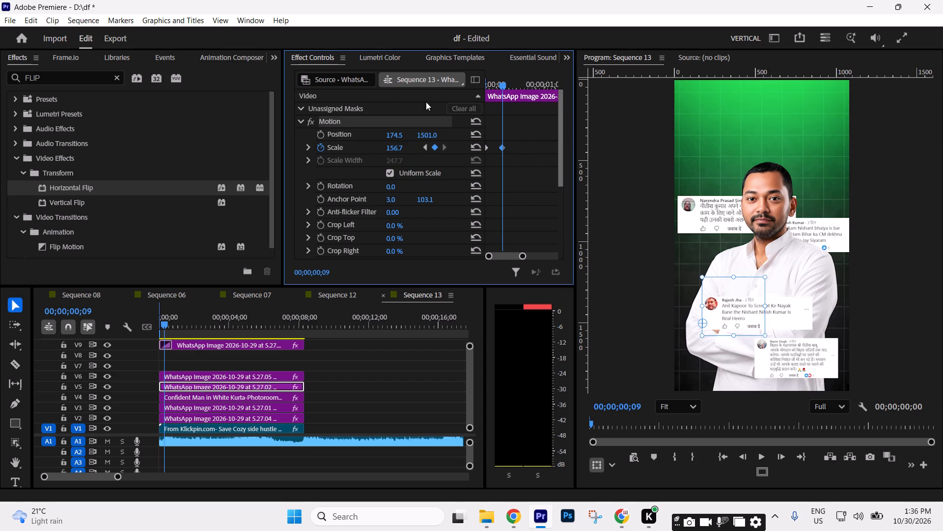
Shift the V5 comment screenshot to a horizontal position of 18.5, against the frame's left edge.
{"action": "left_click_drag", "start_coordinate": [394, 132], "coordinate": [297, 137]}
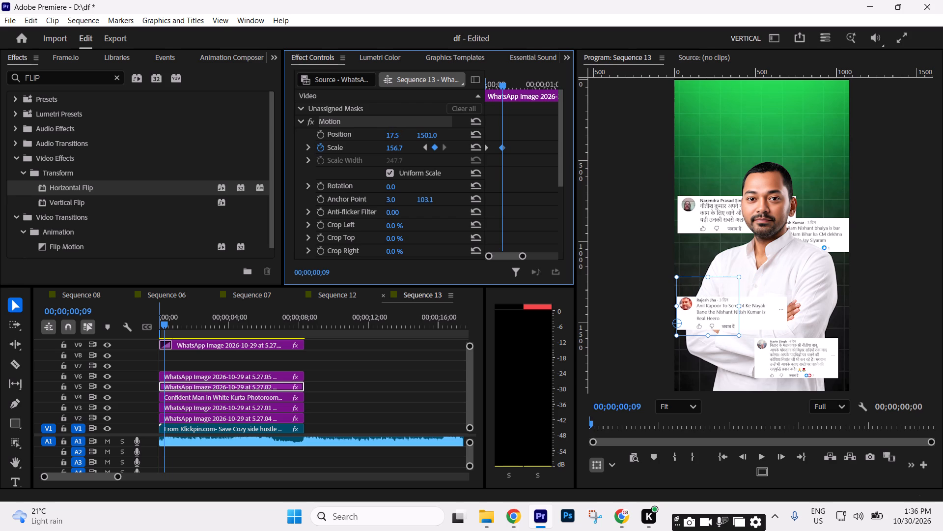
{"action": "left_click_drag", "start_coordinate": [297, 137], "coordinate": [298, 138]}
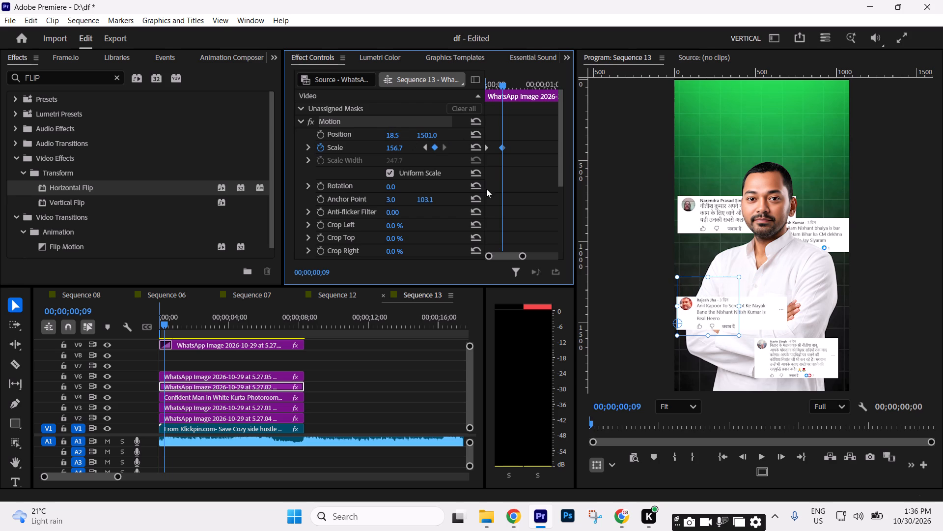
Add a scale keyframe of 125 to the V5 comment screenshot at 00;00;00;11.
{"action": "key", "text": "Right"}
{"action": "key", "text": "Right"}
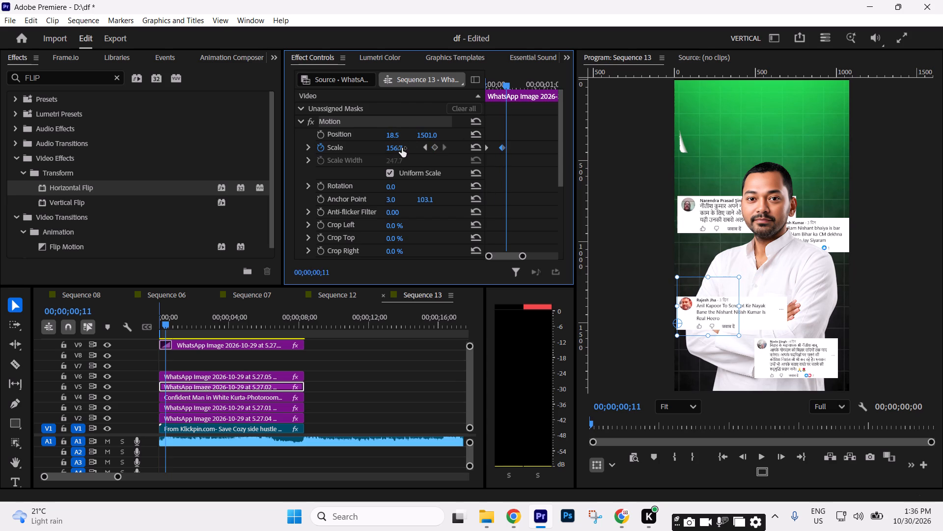
{"action": "left_click_drag", "start_coordinate": [396, 148], "coordinate": [381, 150]}
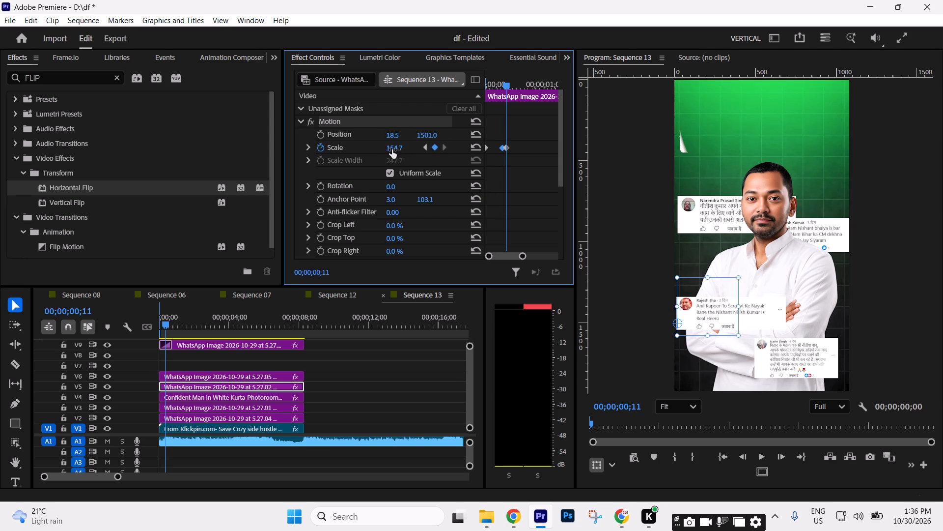
{"action": "left_click", "coordinate": [392, 149]}
{"action": "key", "text": "2"}
{"action": "key", "text": "5"}
{"action": "key", "text": "Return"}
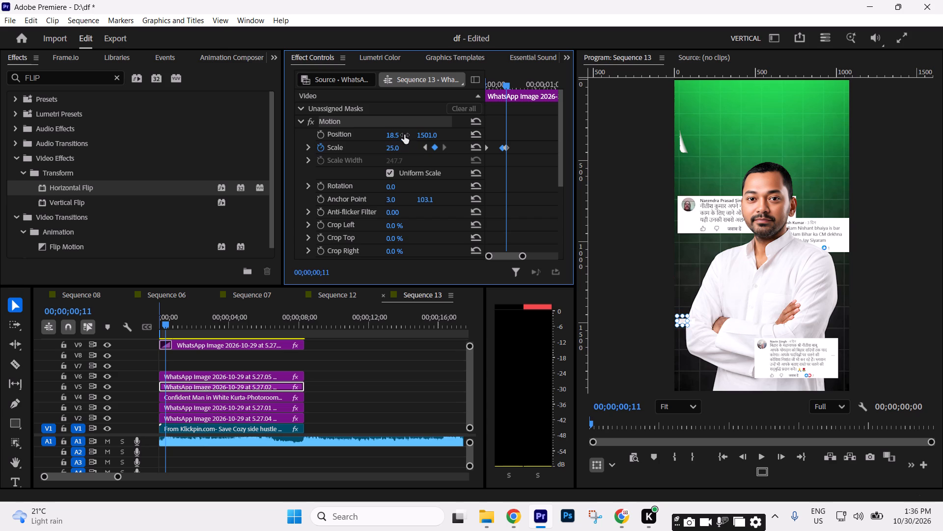
{"action": "left_click", "coordinate": [398, 147]}
{"action": "type", "text": "15"}
{"action": "key", "text": "BackSpace"}
{"action": "key", "text": "2"}
{"action": "key", "text": "5"}
{"action": "key", "text": "Return"}
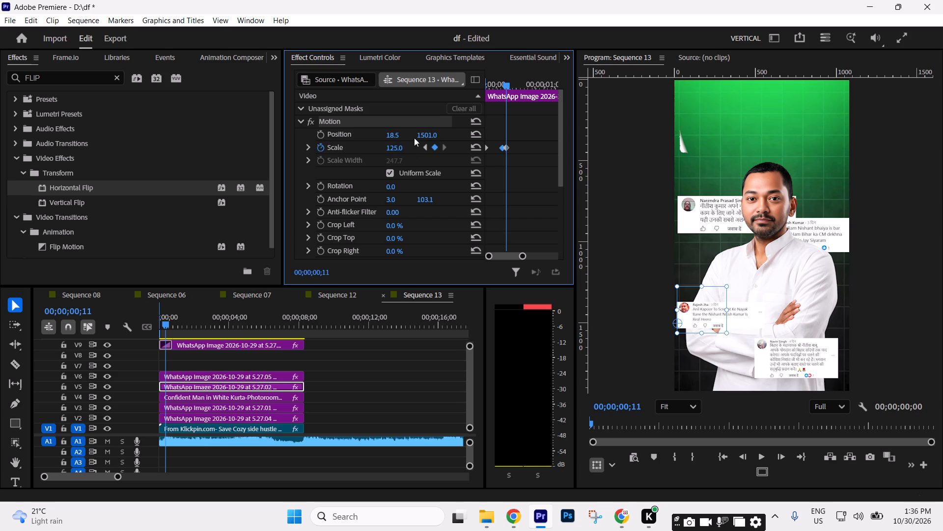
Advance two frames past the V5 comment screenshot's 125 scale keyframe and select a keyframe in its scale animation.
{"action": "key", "text": "Right"}
{"action": "key", "text": "Right"}
{"action": "left_click_drag", "start_coordinate": [524, 255], "coordinate": [518, 254]}
{"action": "left_click", "coordinate": [516, 145]}
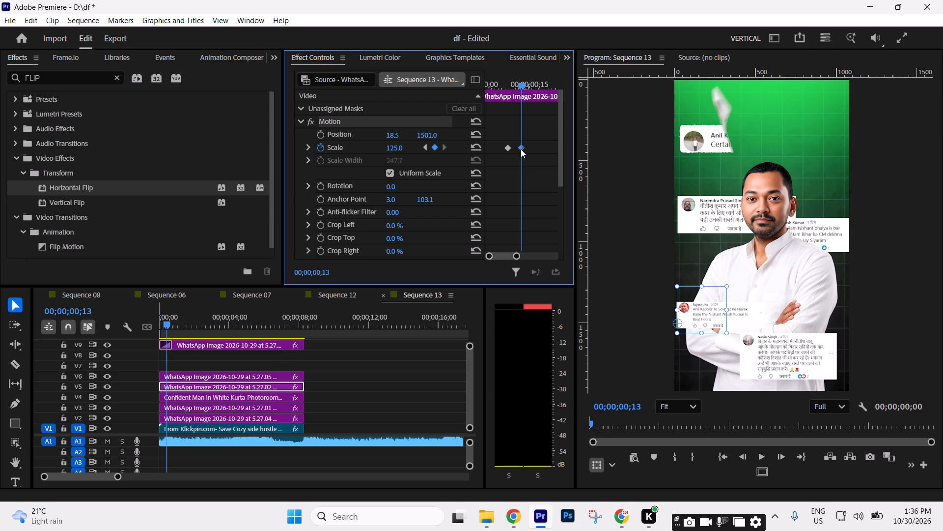
Copy the V5 comment screenshot's 156.7 scale keyframe and paste it at 00;00;00;15.
{"action": "key", "text": "Left"}
{"action": "left_click", "coordinate": [521, 149]}
{"action": "key", "text": "Right"}
{"action": "key", "text": "Right"}
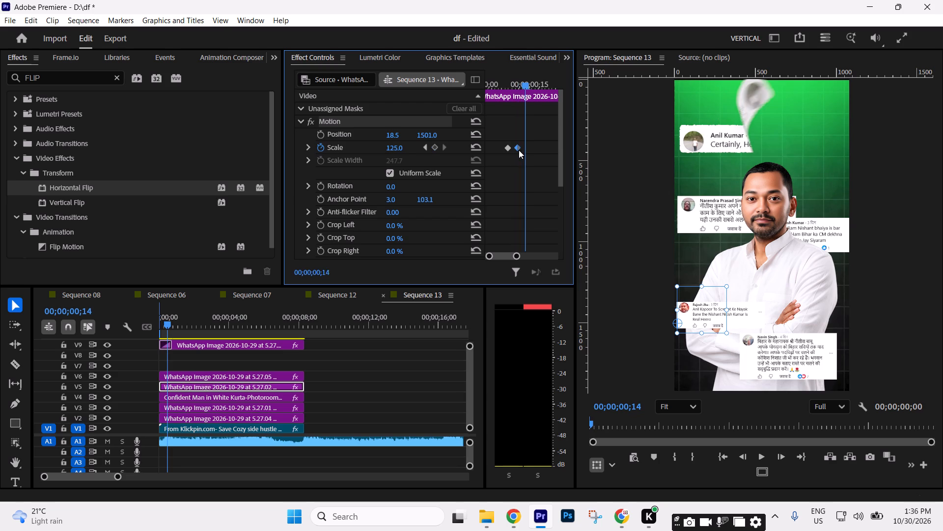
{"action": "key", "text": "Right"}
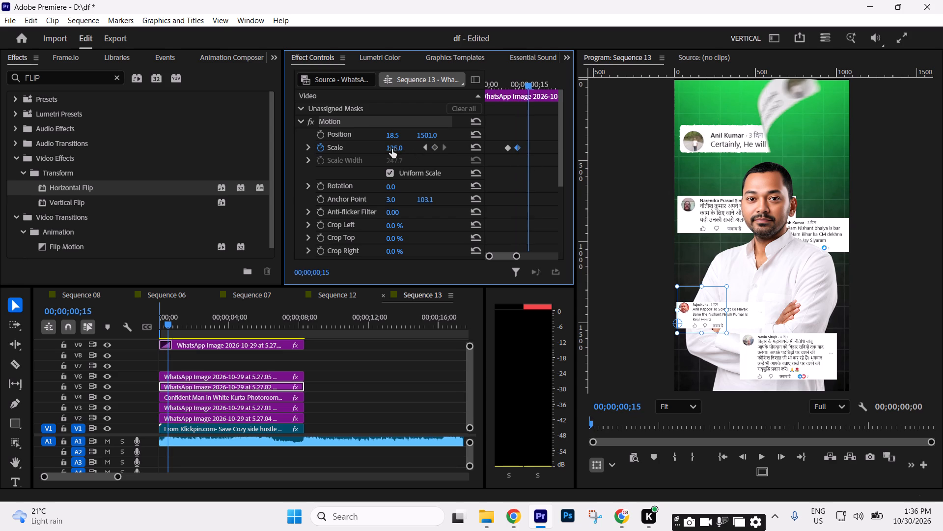
{"action": "left_click", "coordinate": [507, 148]}
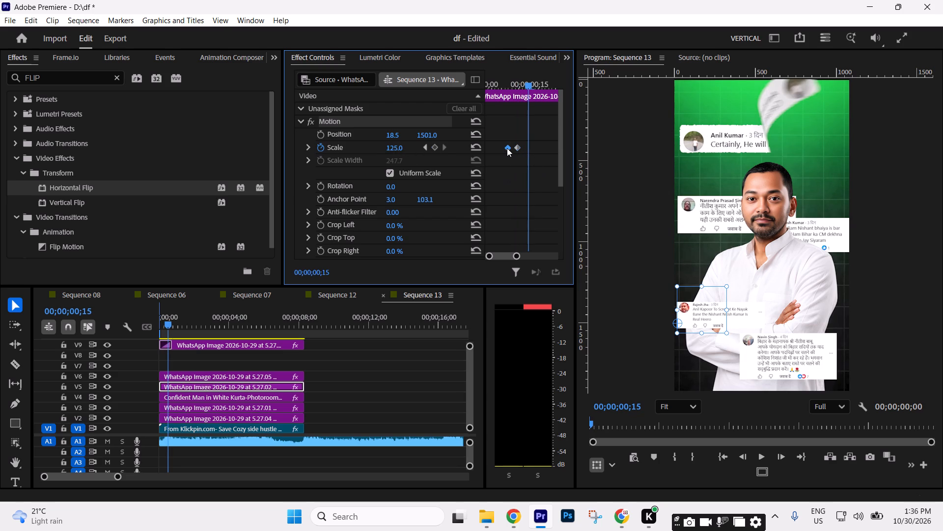
{"action": "key", "text": "ctrl+c"}
{"action": "key", "text": "ctrl+v"}
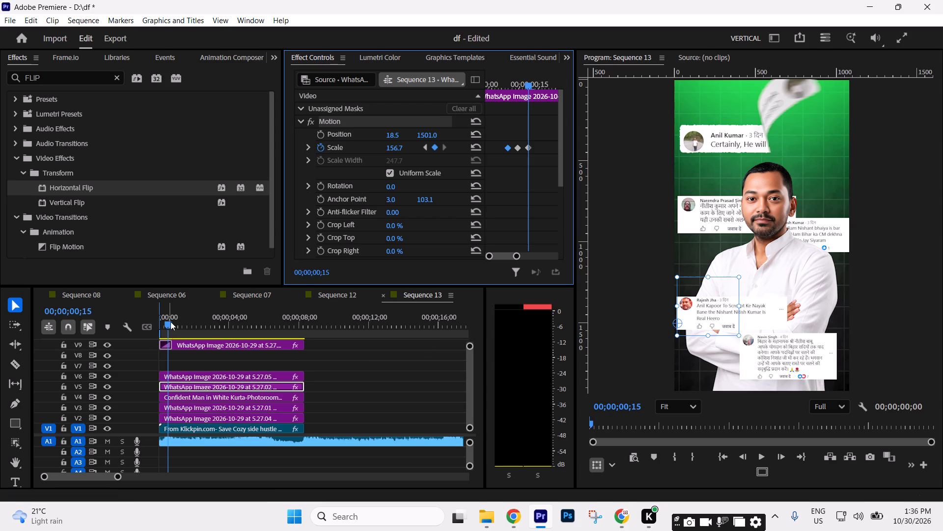
Play back the opening of the sequence several times to review how the comment screenshots pop in.
{"action": "left_click_drag", "start_coordinate": [170, 322], "coordinate": [75, 330]}
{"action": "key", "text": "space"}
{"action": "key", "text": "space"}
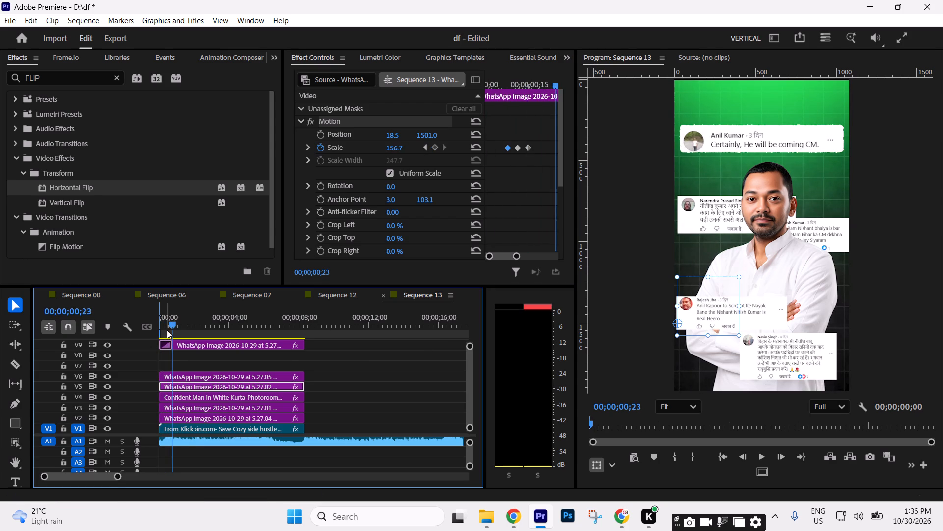
{"action": "left_click_drag", "start_coordinate": [167, 317], "coordinate": [119, 327]}
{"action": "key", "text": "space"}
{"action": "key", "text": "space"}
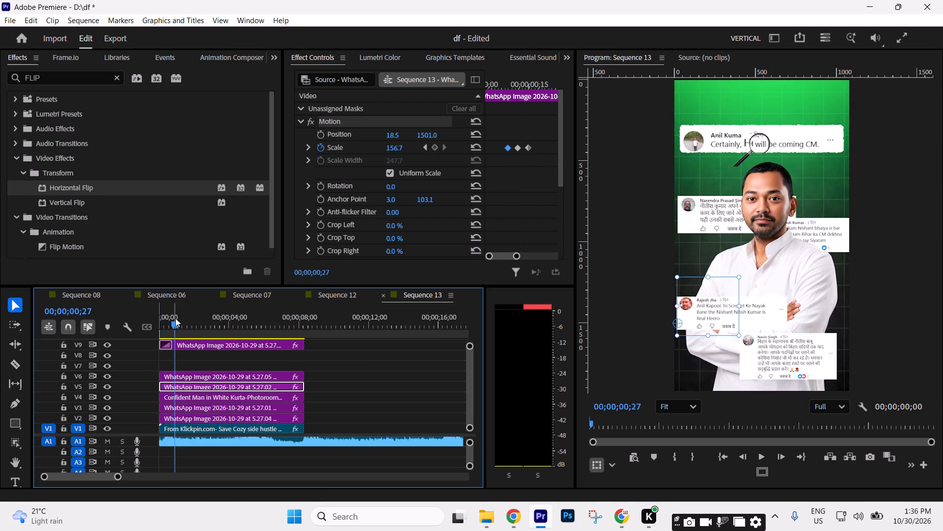
{"action": "left_click_drag", "start_coordinate": [175, 318], "coordinate": [77, 333]}
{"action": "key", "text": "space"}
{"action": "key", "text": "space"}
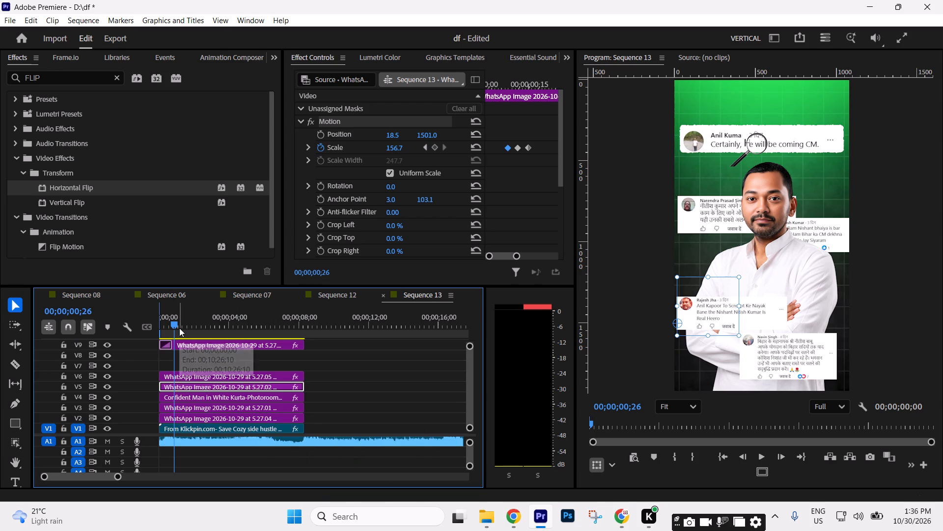
{"action": "left_click_drag", "start_coordinate": [178, 327], "coordinate": [141, 325]}
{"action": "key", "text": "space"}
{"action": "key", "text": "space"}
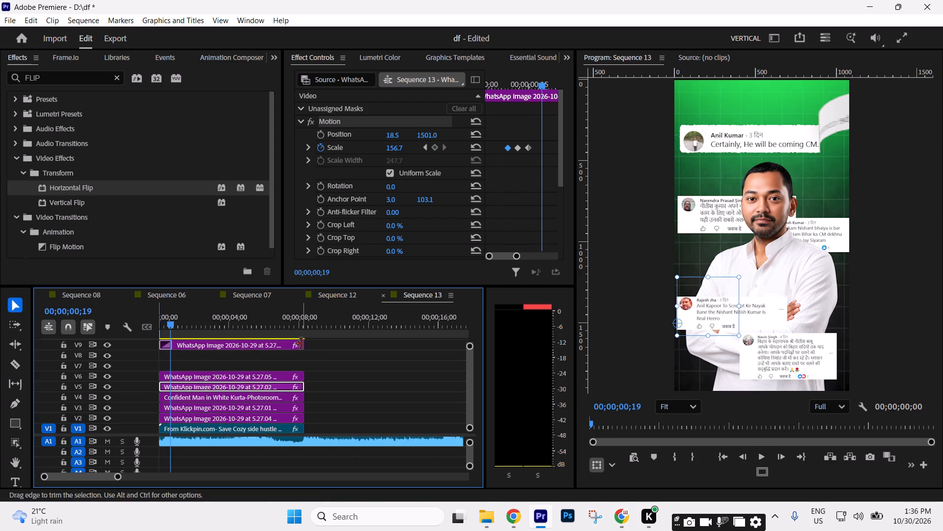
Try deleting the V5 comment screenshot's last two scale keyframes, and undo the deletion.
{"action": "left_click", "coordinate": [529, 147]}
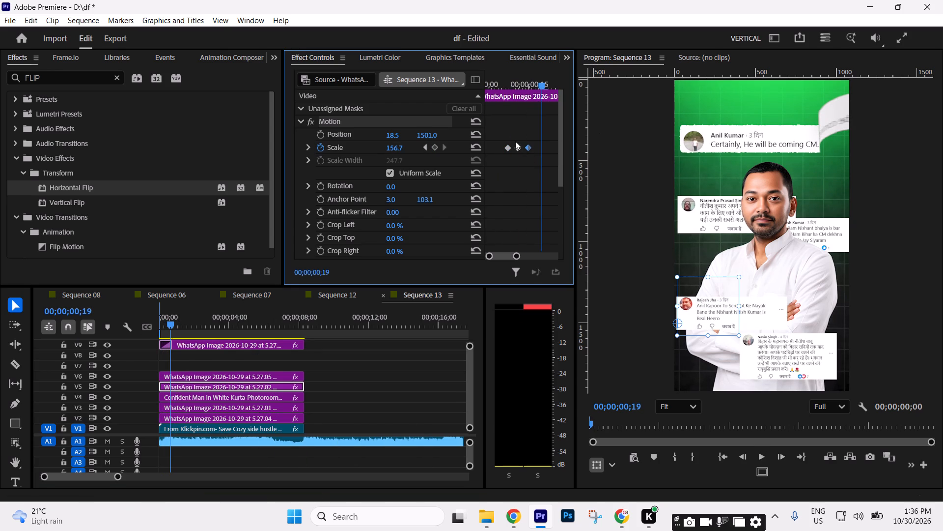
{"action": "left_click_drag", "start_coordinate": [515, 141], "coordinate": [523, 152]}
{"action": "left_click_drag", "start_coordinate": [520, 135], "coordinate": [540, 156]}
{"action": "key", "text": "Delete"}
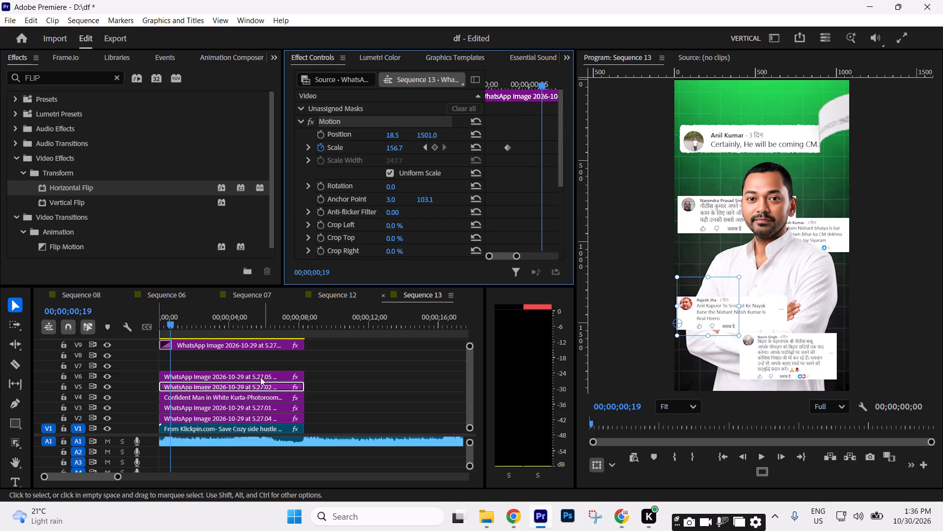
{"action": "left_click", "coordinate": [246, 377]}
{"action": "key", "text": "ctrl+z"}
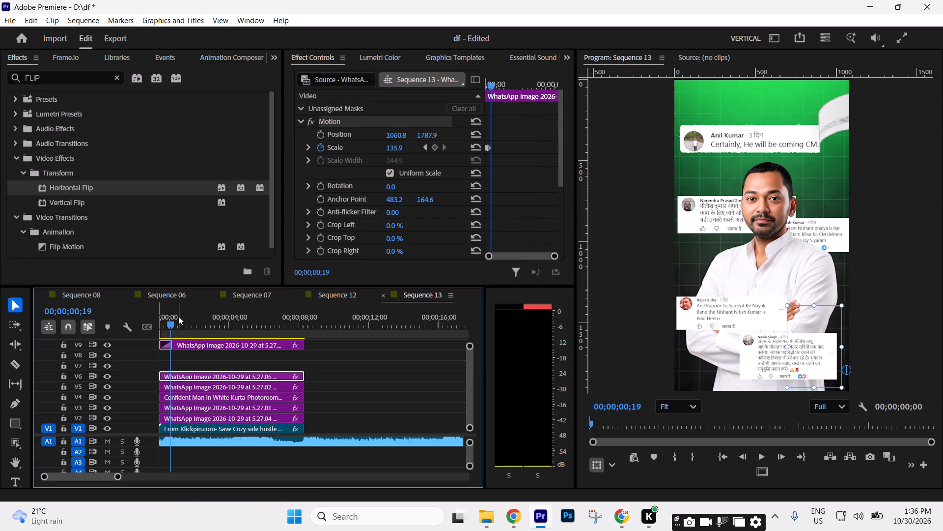
Replay the opening and start a scale animation on the V3 comment screenshot with a 150.4 keyframe at 00;00;00;00.
{"action": "left_click_drag", "start_coordinate": [174, 319], "coordinate": [140, 324]}
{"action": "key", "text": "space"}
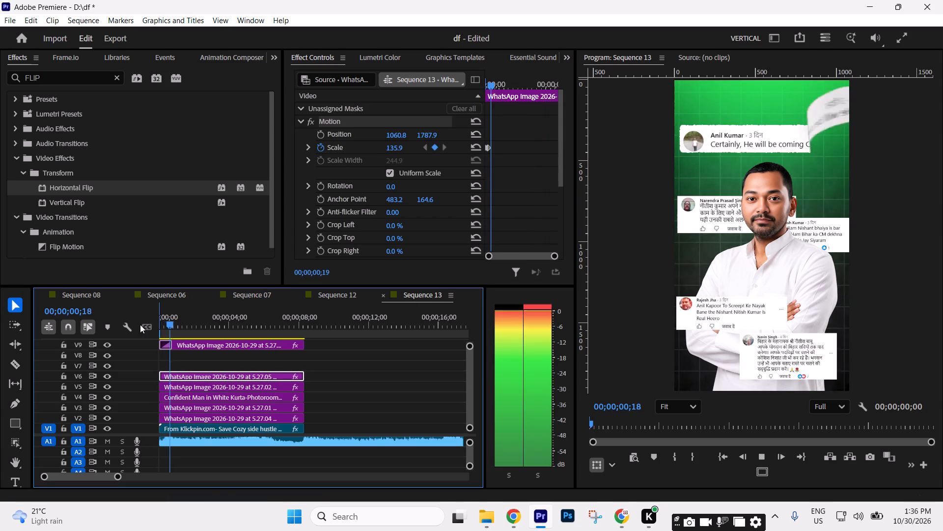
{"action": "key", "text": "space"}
{"action": "left_click_drag", "start_coordinate": [118, 478], "coordinate": [111, 477]}
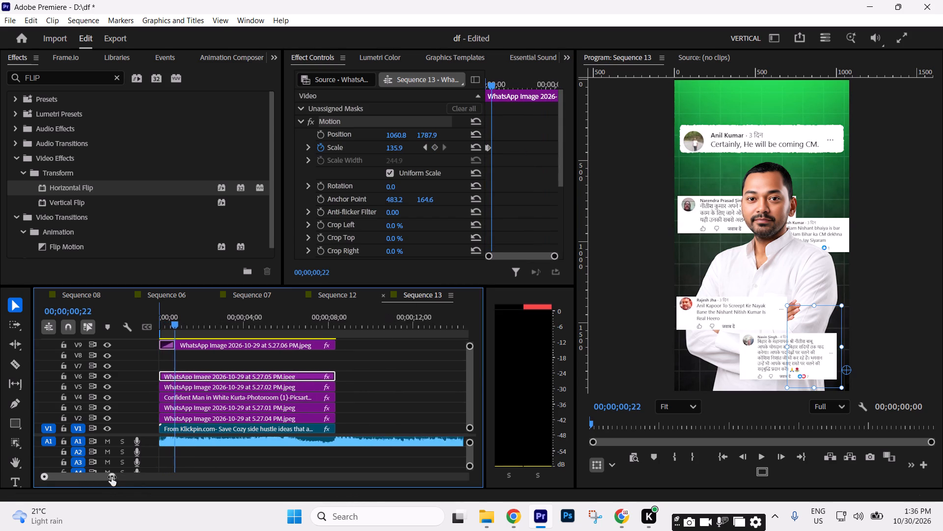
{"action": "left_click_drag", "start_coordinate": [111, 477], "coordinate": [106, 475]}
{"action": "left_click", "coordinate": [190, 408]}
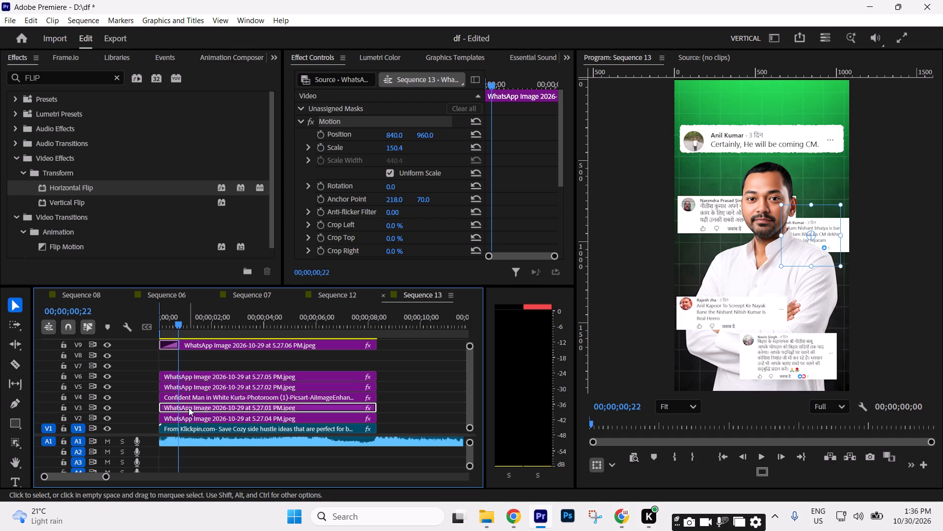
{"action": "key", "text": "Up"}
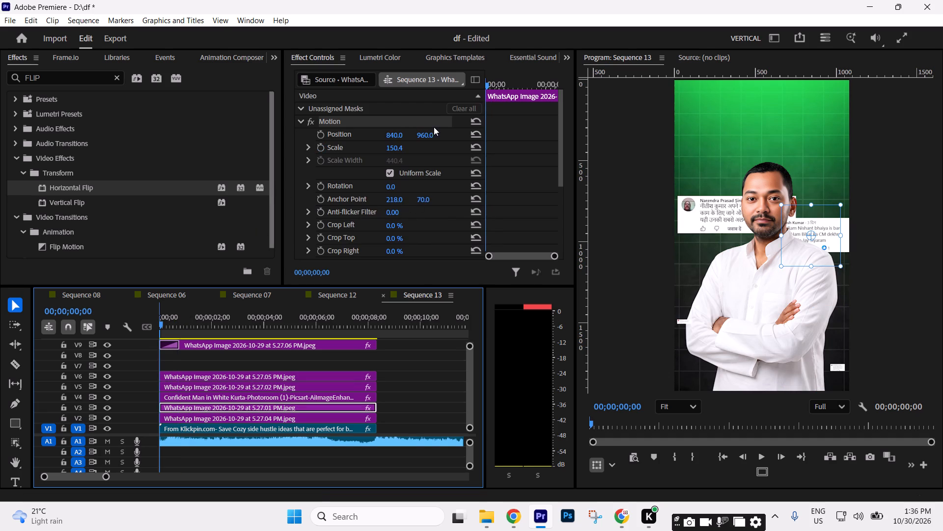
{"action": "left_click", "coordinate": [321, 146]}
At 00;00;00;08, move the V3 comment screenshot's anchor point to about 415, 108, near the frame's right edge.
{"action": "key", "text": "Right"}
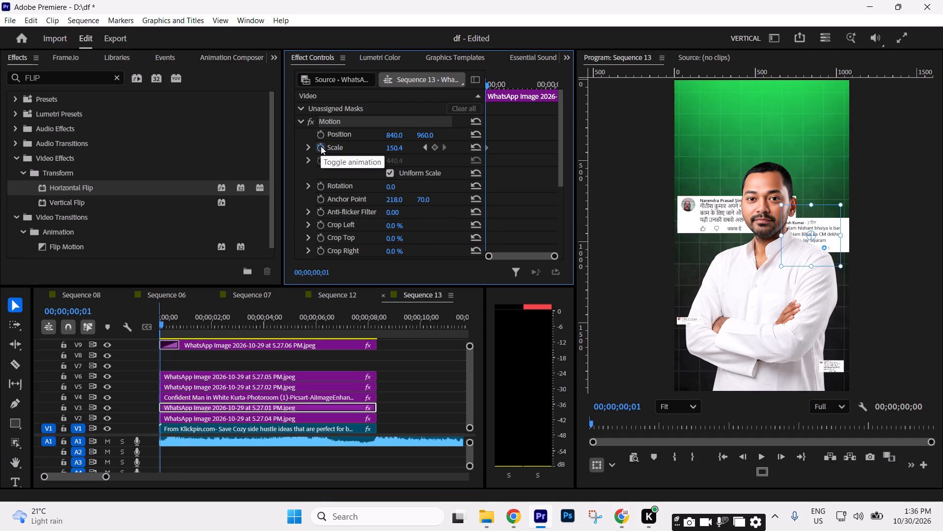
{"action": "key", "text": "Right"}
{"action": "key", "text": "Right"}
{"action": "key", "text": "Right"}
{"action": "key", "text": "Right"}
{"action": "key", "text": "Right"}
{"action": "key", "text": "Right"}
{"action": "key", "text": "Right"}
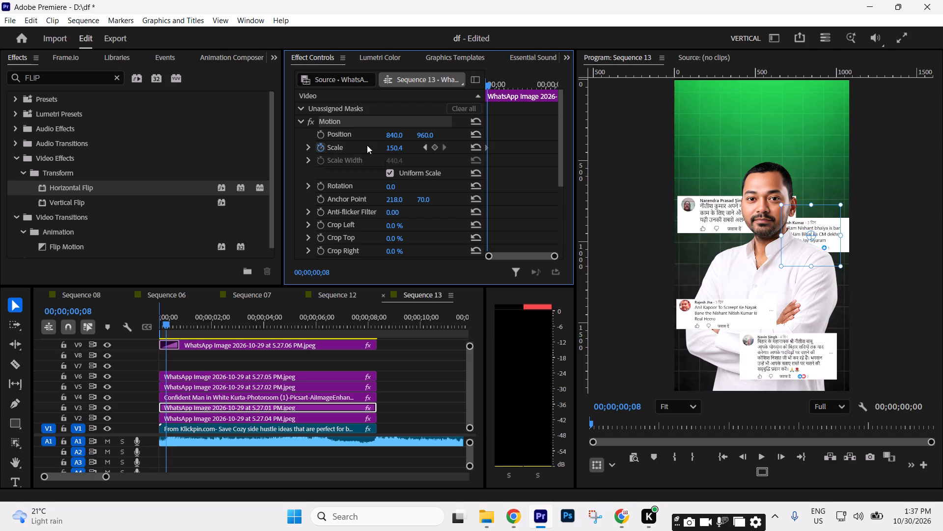
{"action": "left_click_drag", "start_coordinate": [556, 257], "coordinate": [533, 257]}
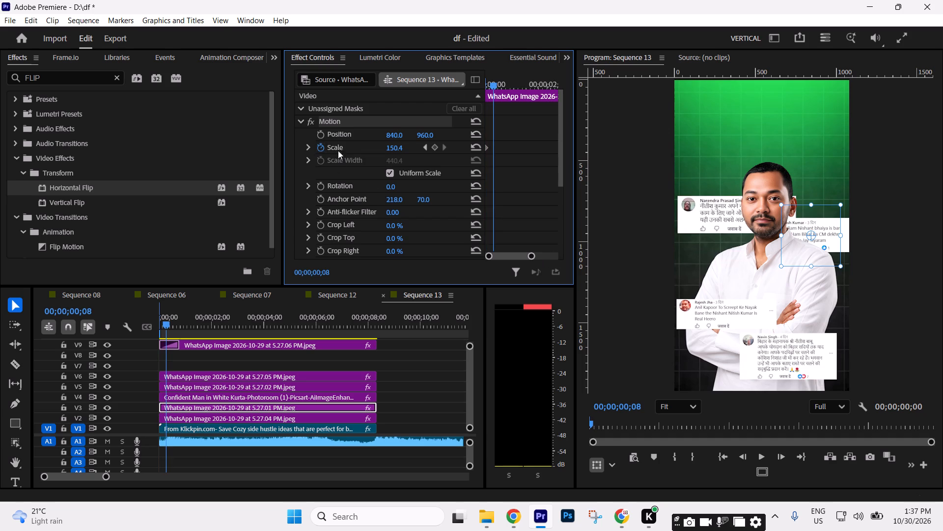
{"action": "left_click_drag", "start_coordinate": [392, 150], "coordinate": [368, 151]}
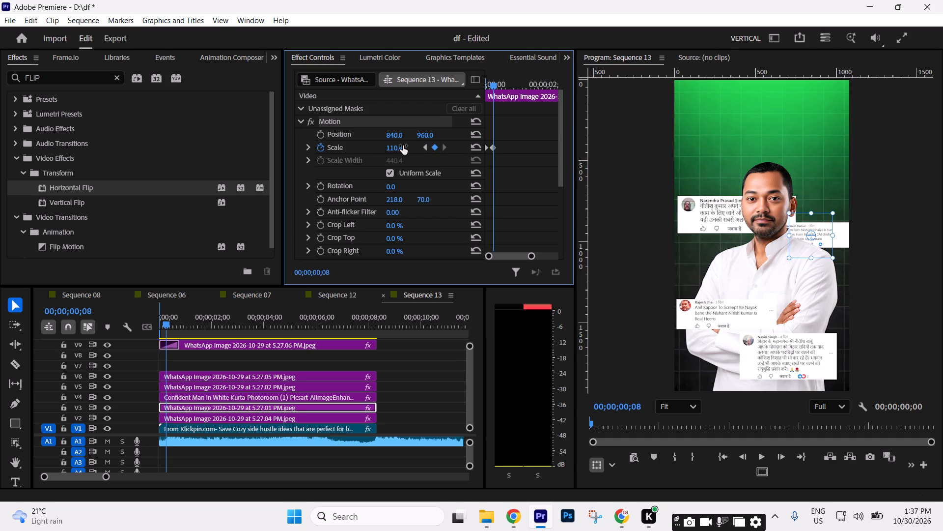
{"action": "key", "text": "ctrl+z"}
{"action": "left_click_drag", "start_coordinate": [815, 236], "coordinate": [839, 246]}
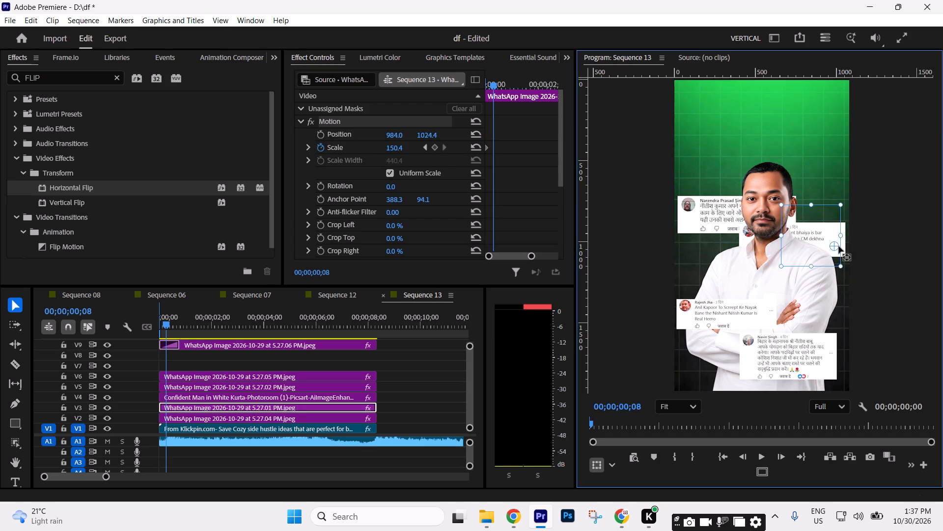
{"action": "left_click_drag", "start_coordinate": [839, 246], "coordinate": [842, 252]}
Add a scale keyframe of 20 to the V3 comment screenshot at 00;00;00;08.
{"action": "left_click_drag", "start_coordinate": [395, 149], "coordinate": [364, 149]}
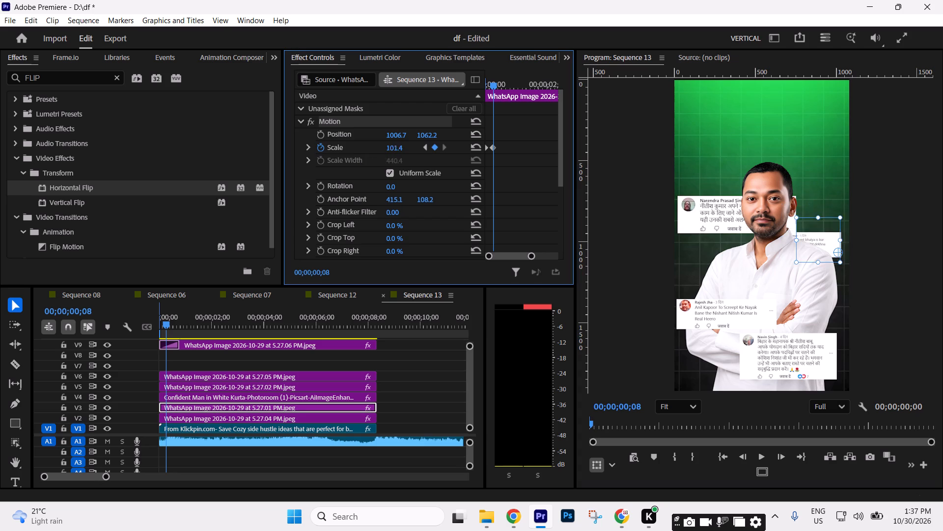
{"action": "left_click_drag", "start_coordinate": [364, 149], "coordinate": [310, 157]}
{"action": "left_click", "coordinate": [393, 150]}
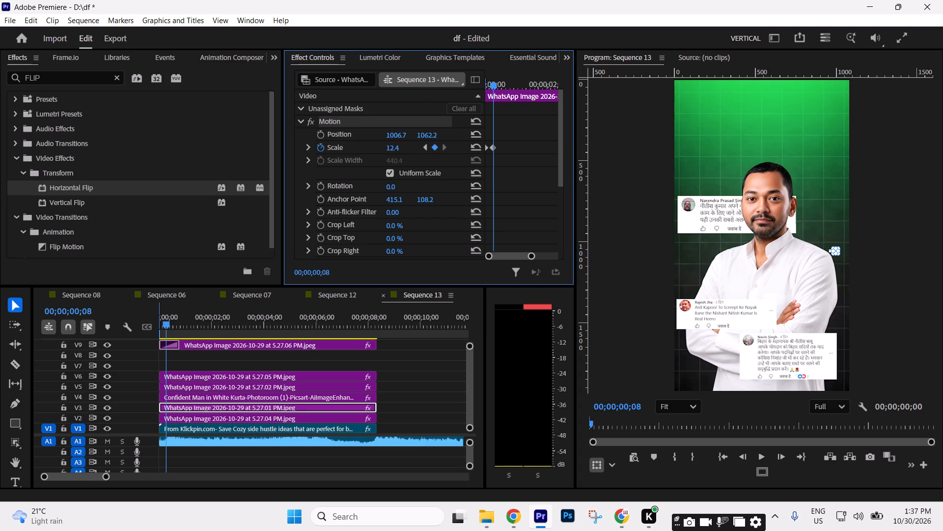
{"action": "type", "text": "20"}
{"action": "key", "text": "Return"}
Swap the V3 comment screenshot's scale keyframes so 20 sits at the clip start and 150.4 at 00;00;00;08.
{"action": "left_click_drag", "start_coordinate": [531, 256], "coordinate": [520, 256]}
{"action": "left_click_drag", "start_coordinate": [488, 147], "coordinate": [518, 154]}
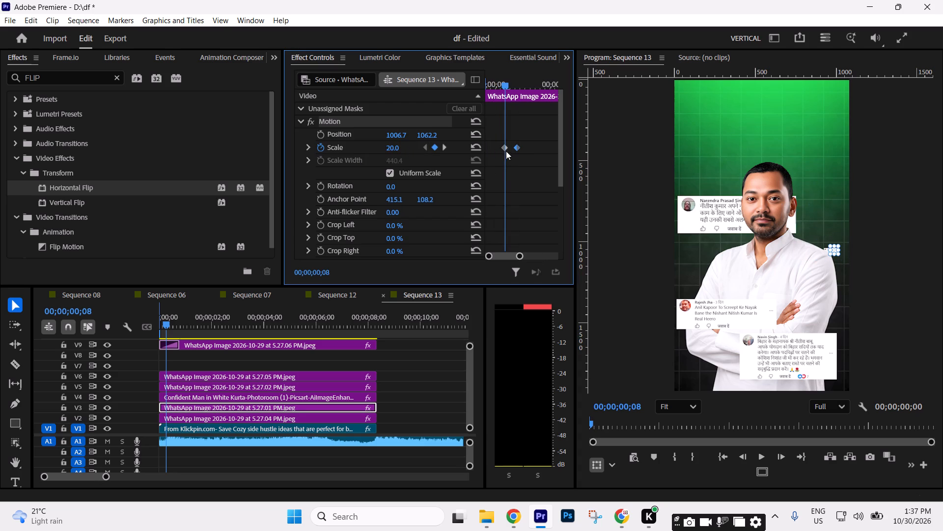
{"action": "left_click_drag", "start_coordinate": [501, 149], "coordinate": [449, 148]}
{"action": "left_click_drag", "start_coordinate": [516, 146], "coordinate": [507, 146]}
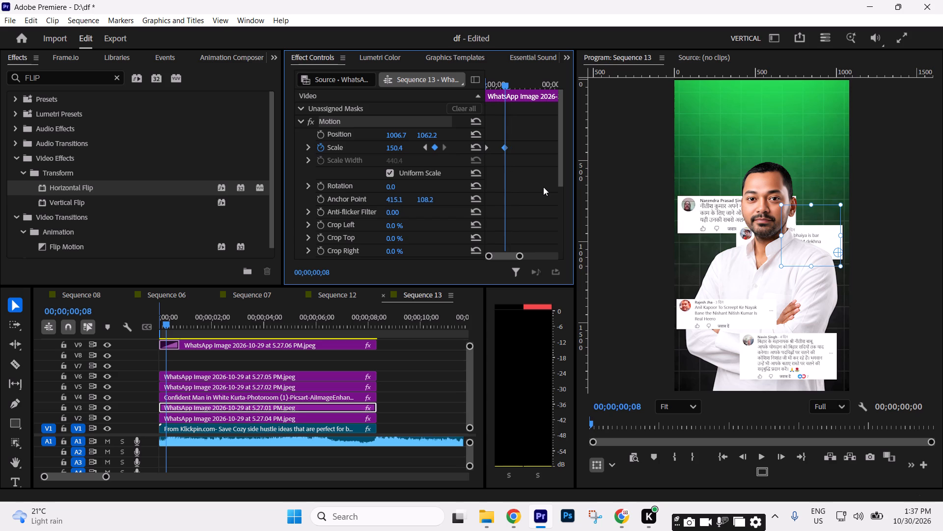
Add a scale keyframe of 111.4 to the V3 comment screenshot at 00;00;00;11.
{"action": "key", "text": "Right"}
{"action": "key", "text": "Right"}
{"action": "key", "text": "Right"}
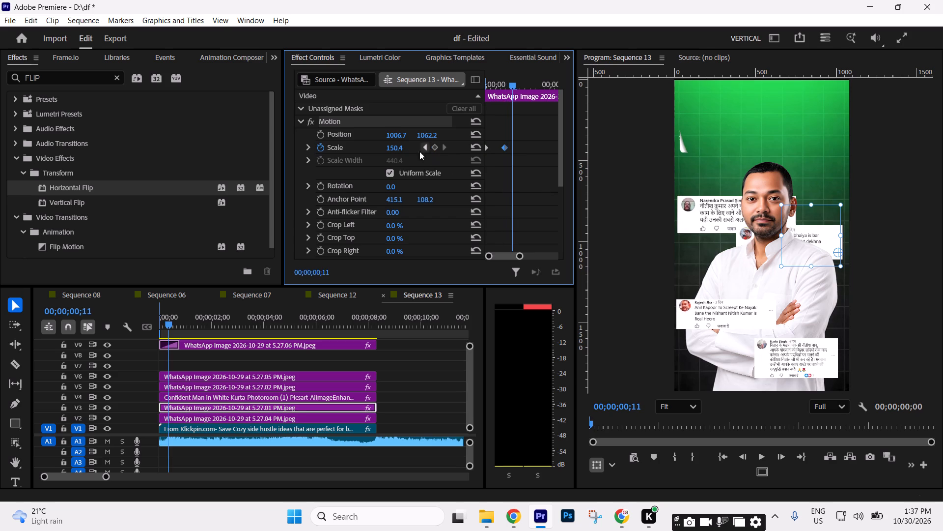
{"action": "left_click_drag", "start_coordinate": [393, 147], "coordinate": [387, 147]}
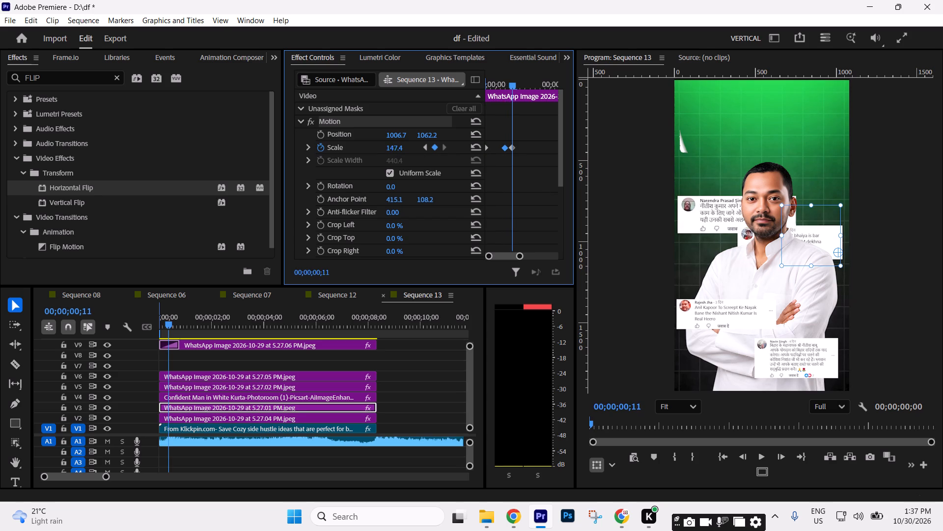
{"action": "left_click_drag", "start_coordinate": [387, 147], "coordinate": [366, 156]}
Copy the V3 comment screenshot's 150.4 scale keyframe from 00;00;00;08 and paste it at 00;00;00;14.
{"action": "key", "text": "Right"}
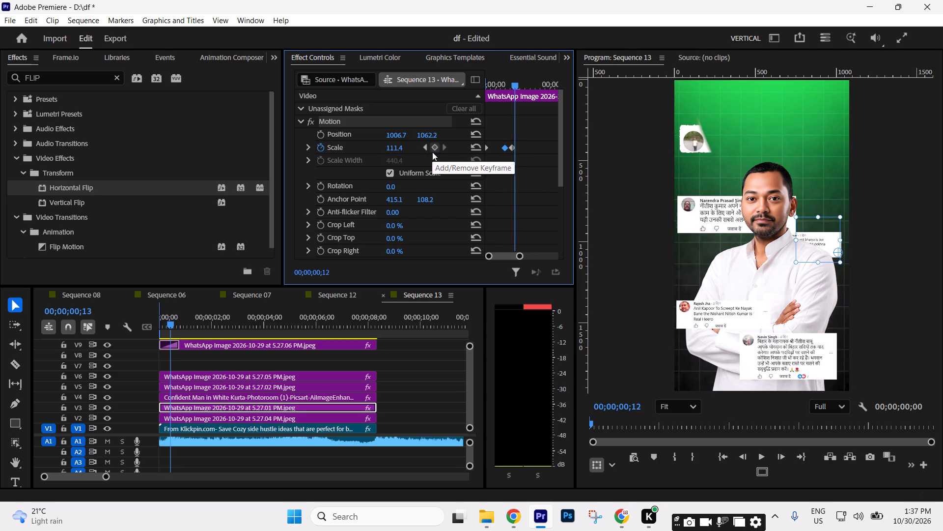
{"action": "key", "text": "Right"}
{"action": "key", "text": "Right"}
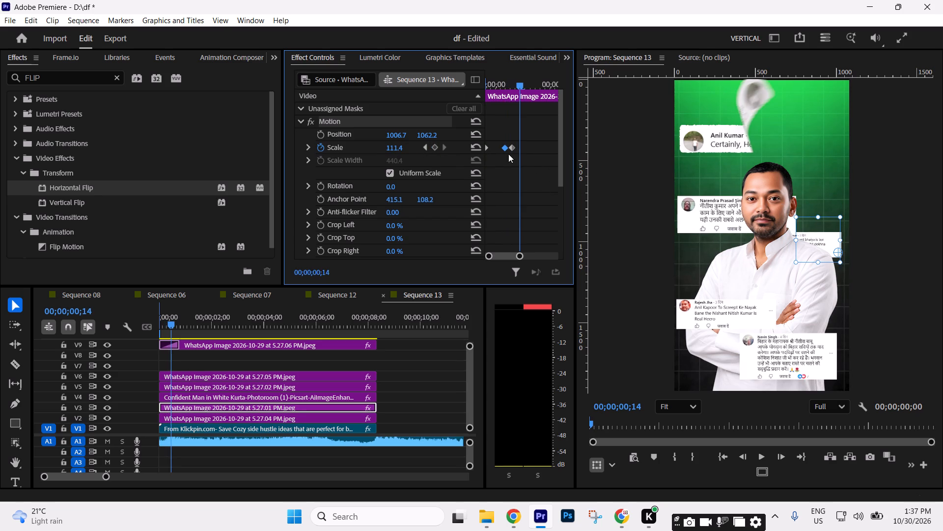
{"action": "left_click", "coordinate": [506, 170]}
{"action": "left_click", "coordinate": [504, 150]}
{"action": "key", "text": "ctrl+c"}
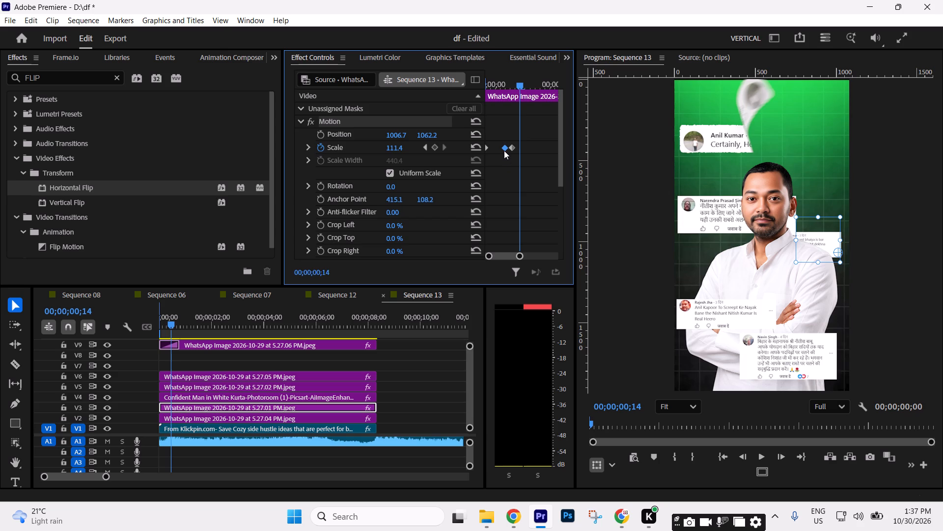
{"action": "key", "text": "ctrl+v"}
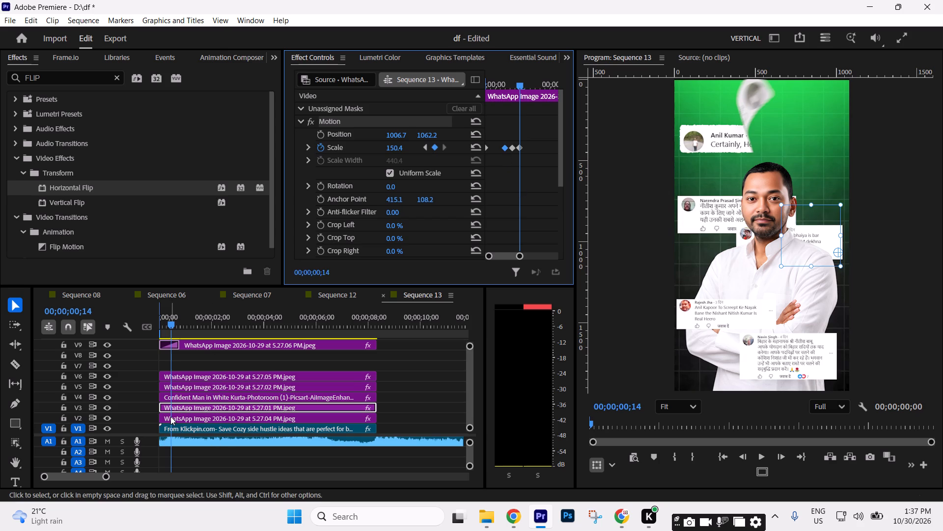
Start a scale animation on the V2 comment screenshot with a 169.6 keyframe at 00;00;00;00, and advance to 00;00;00;08.
{"action": "left_click", "coordinate": [170, 416]}
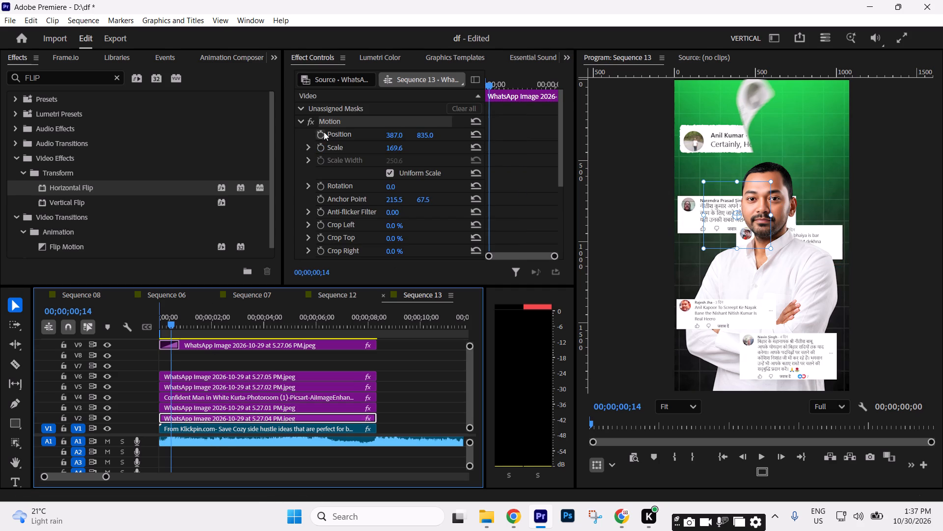
{"action": "key", "text": "Up"}
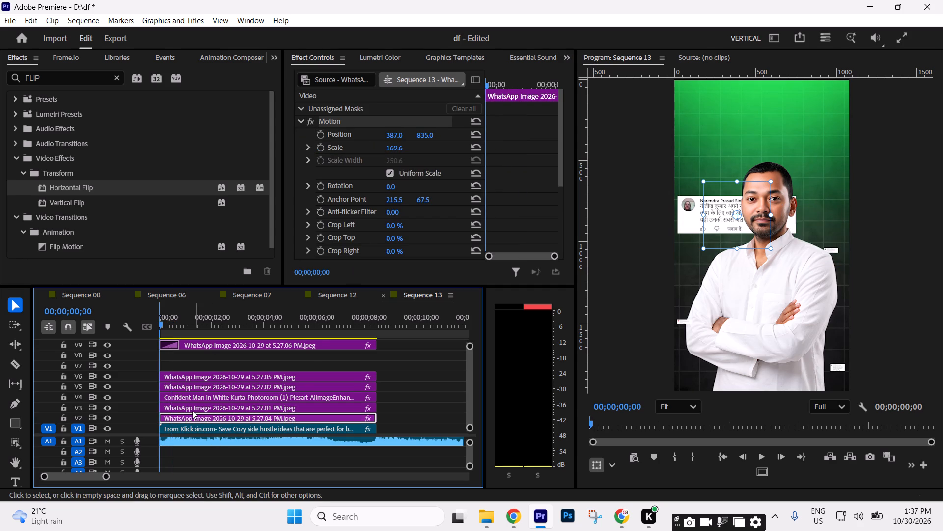
{"action": "left_click", "coordinate": [319, 146]}
{"action": "key", "text": "Right"}
{"action": "key", "text": "Right"}
{"action": "key", "text": "Right"}
{"action": "key", "text": "Right"}
{"action": "key", "text": "Right"}
{"action": "key", "text": "Right"}
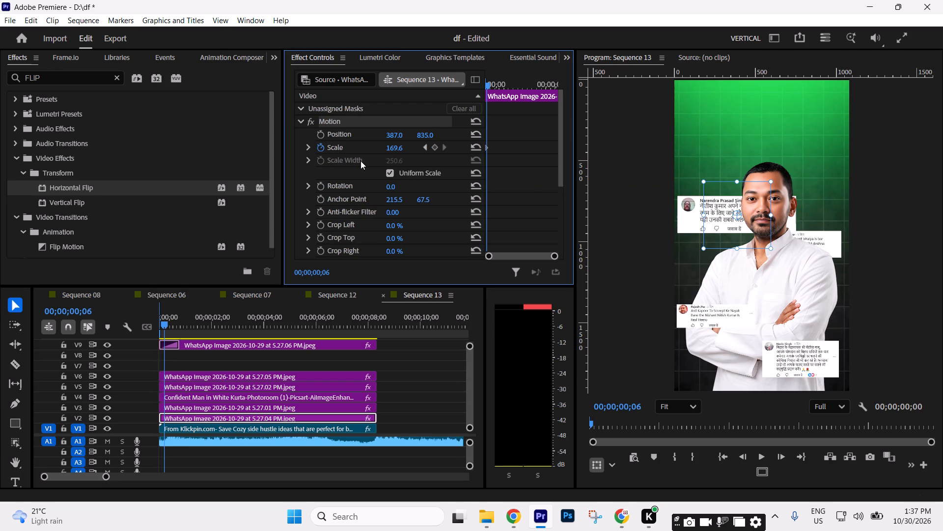
{"action": "key", "text": "Right"}
{"action": "key", "text": "Right"}
{"action": "left_click_drag", "start_coordinate": [555, 257], "coordinate": [523, 257]}
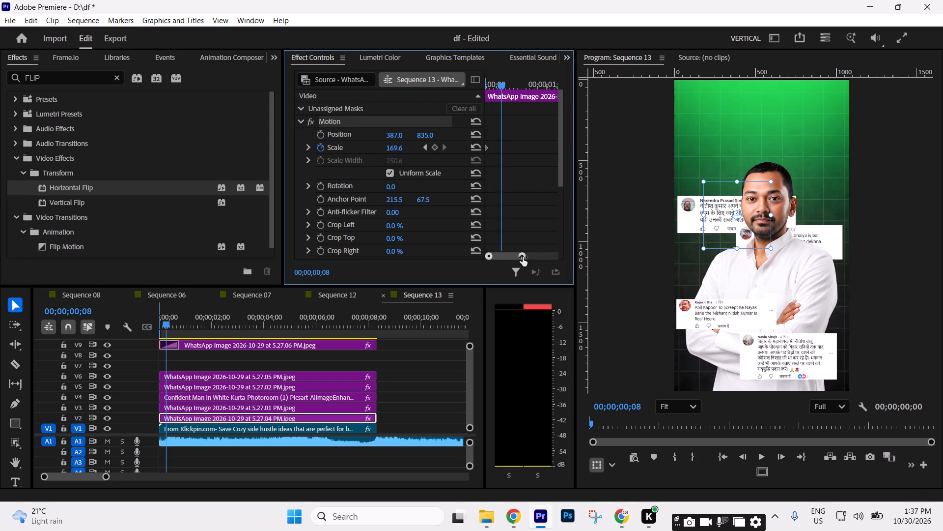
{"action": "left_click_drag", "start_coordinate": [523, 257], "coordinate": [521, 257]}
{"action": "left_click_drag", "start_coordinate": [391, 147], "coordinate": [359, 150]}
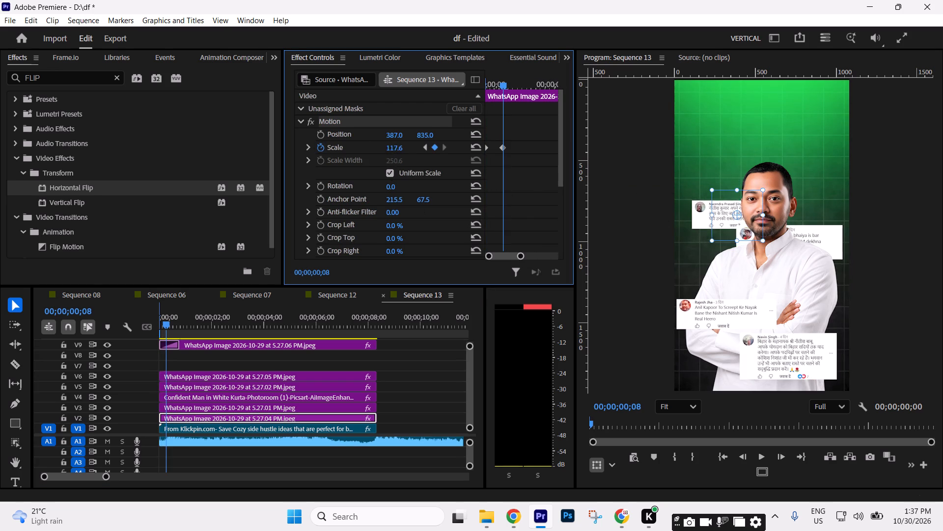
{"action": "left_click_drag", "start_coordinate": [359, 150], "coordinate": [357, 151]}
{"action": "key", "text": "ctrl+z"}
Shift the V2 comment screenshot's anchor point horizontally toward the screenshot's left side.
{"action": "left_click_drag", "start_coordinate": [737, 214], "coordinate": [731, 215]}
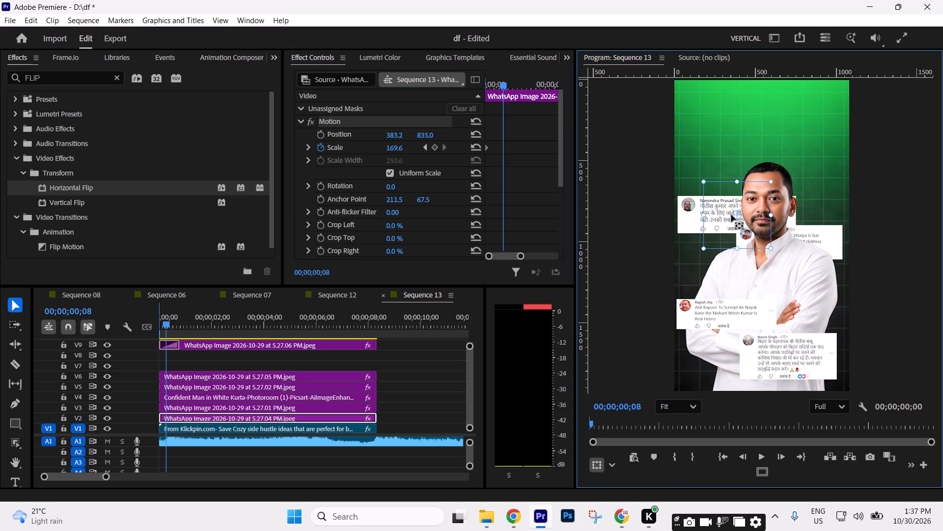
Move the V2 comment screenshot's anchor point to its lower-left corner, at about -3.0, 112.7.
{"action": "left_click_drag", "start_coordinate": [731, 215], "coordinate": [703, 236]}
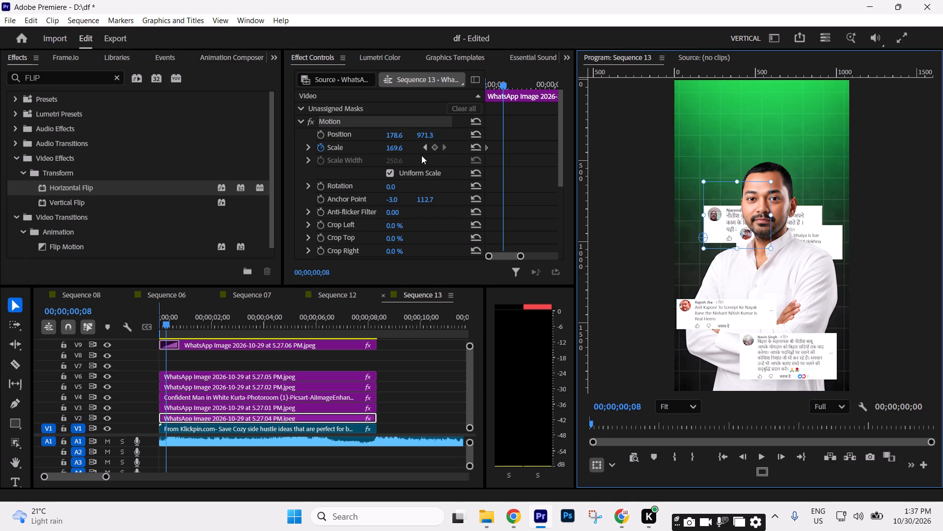
Add a scale keyframe of 20 to the V2 comment screenshot at 00;00;00;08.
{"action": "left_click_drag", "start_coordinate": [393, 150], "coordinate": [351, 165]}
{"action": "left_click", "coordinate": [398, 147]}
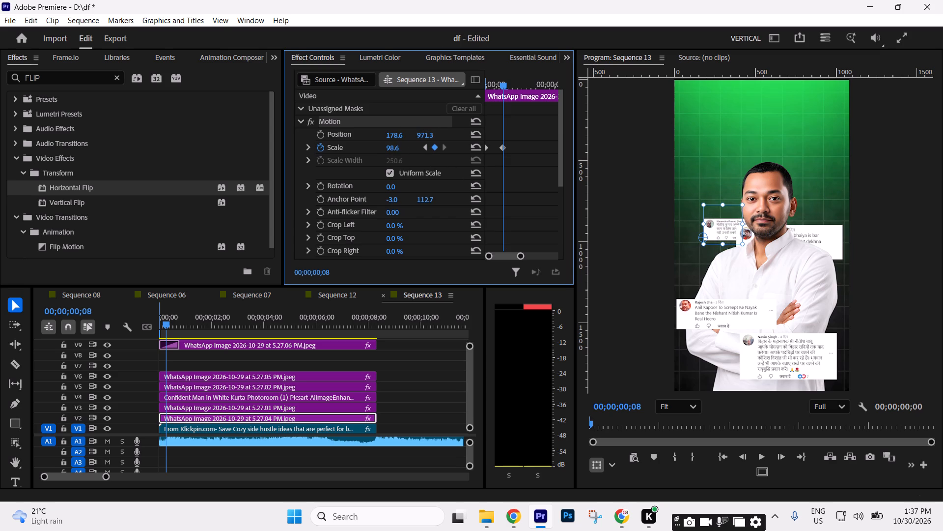
{"action": "key", "text": "2"}
{"action": "key", "text": "0"}
{"action": "key", "text": "Return"}
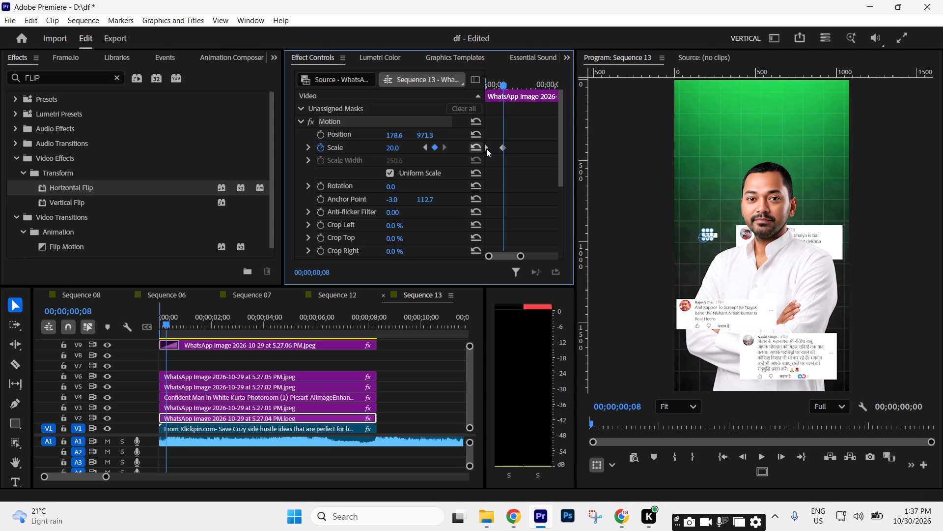
Swap the V2 comment screenshot's scale keyframes, placing 20 at the clip's start and 169.6 at about 00;00;00;08.
{"action": "left_click_drag", "start_coordinate": [486, 148], "coordinate": [515, 153]}
{"action": "left_click_drag", "start_coordinate": [501, 148], "coordinate": [462, 148]}
{"action": "left_click_drag", "start_coordinate": [515, 147], "coordinate": [505, 147]}
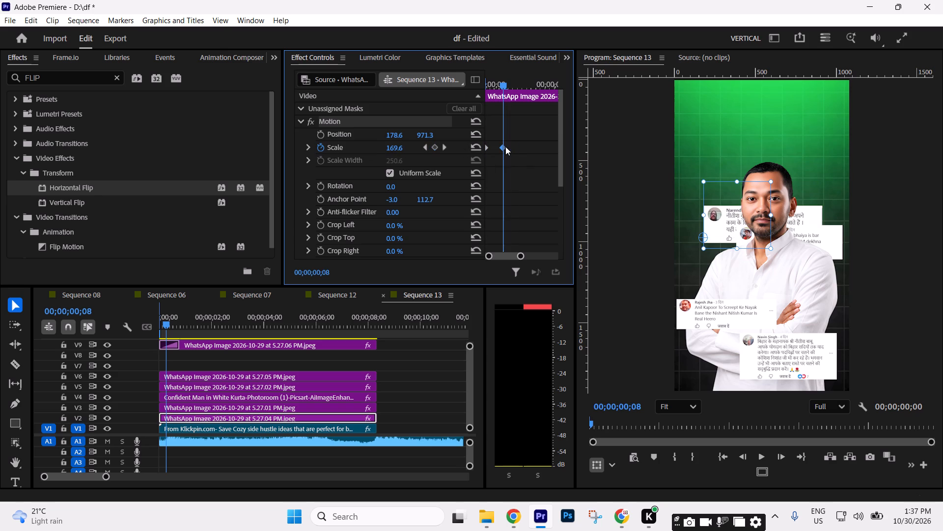
Add a scale keyframe of 125 to the V2 comment screenshot at 00;00;00;11.
{"action": "key", "text": "Right"}
{"action": "key", "text": "Right"}
{"action": "key", "text": "Right"}
{"action": "left_click", "coordinate": [395, 148]}
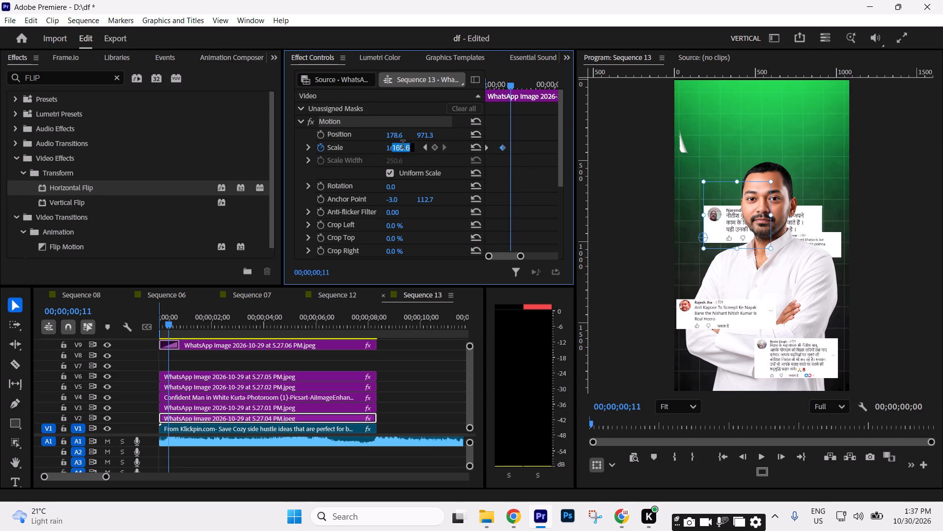
{"action": "type", "text": "125"}
{"action": "key", "text": "Return"}
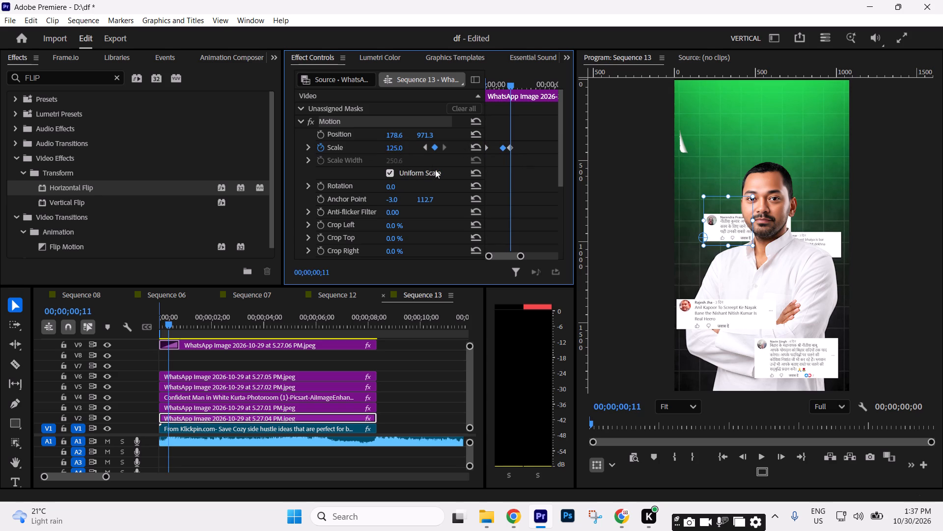
Copy the V2 comment screenshot's 169.6 scale keyframe to 00;00;00;14 and play back the bounce.
{"action": "key", "text": "Right"}
{"action": "key", "text": "Right"}
{"action": "key", "text": "Right"}
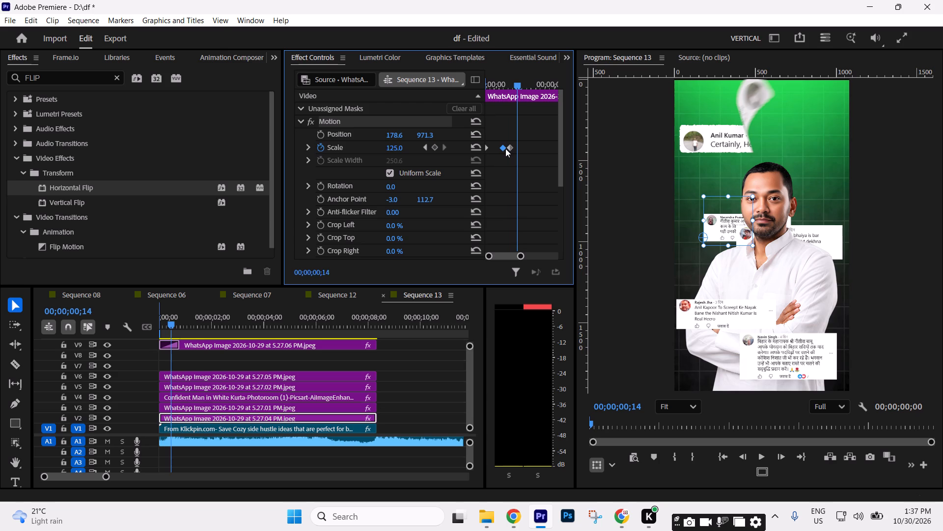
{"action": "left_click", "coordinate": [505, 148]}
{"action": "left_click", "coordinate": [511, 166]}
{"action": "left_click", "coordinate": [504, 148]}
{"action": "key", "text": "ctrl+c"}
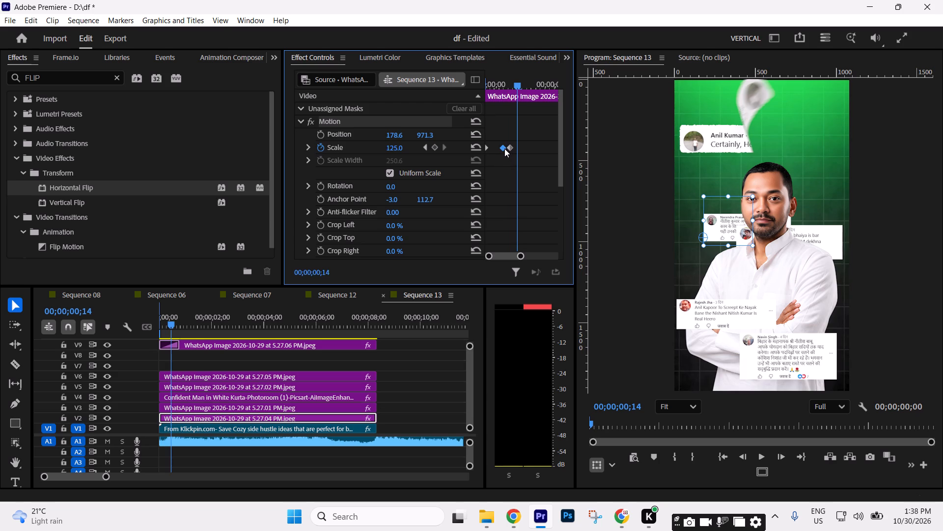
{"action": "key", "text": "ctrl+v"}
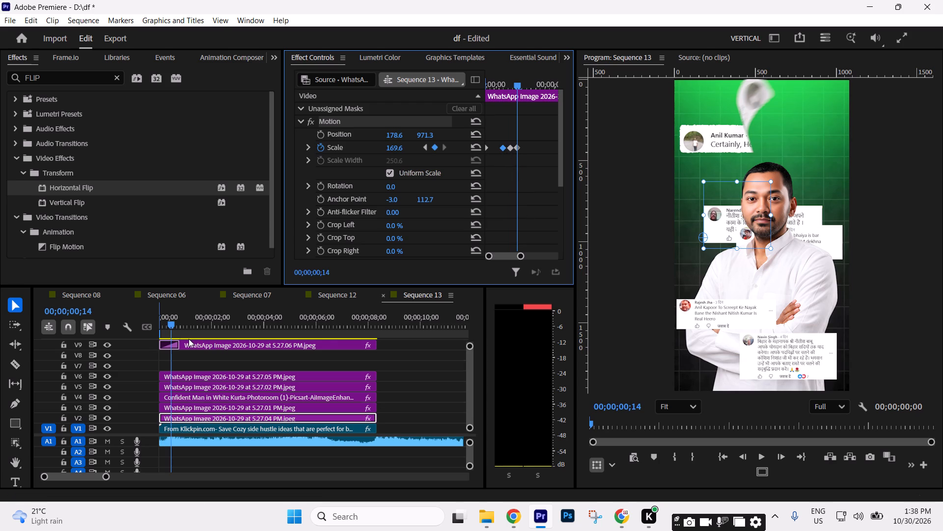
{"action": "left_click_drag", "start_coordinate": [173, 319], "coordinate": [161, 309]}
{"action": "key", "text": "space"}
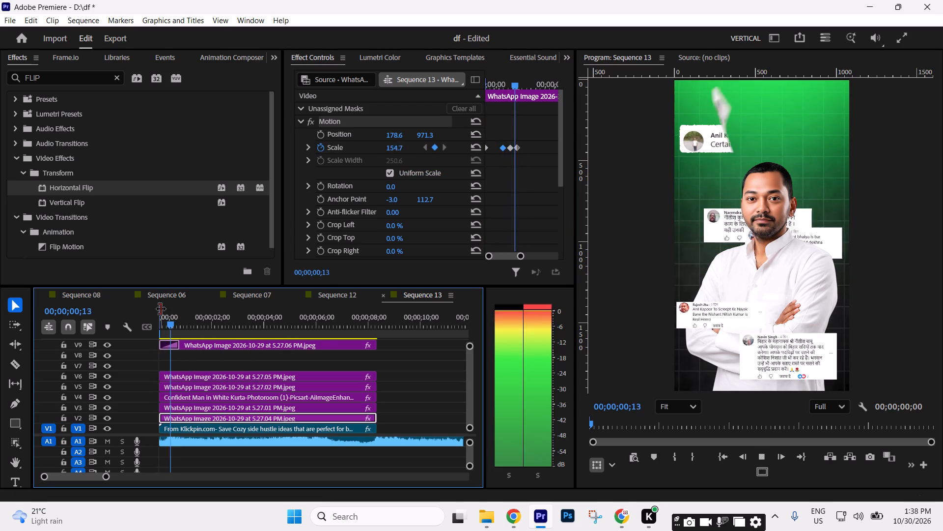
{"action": "key", "text": "space"}
Move the V2 comment screenshot up beside the frame's left edge, to position 14.6, 824.3, and play back the opening.
{"action": "left_click", "coordinate": [189, 409]}
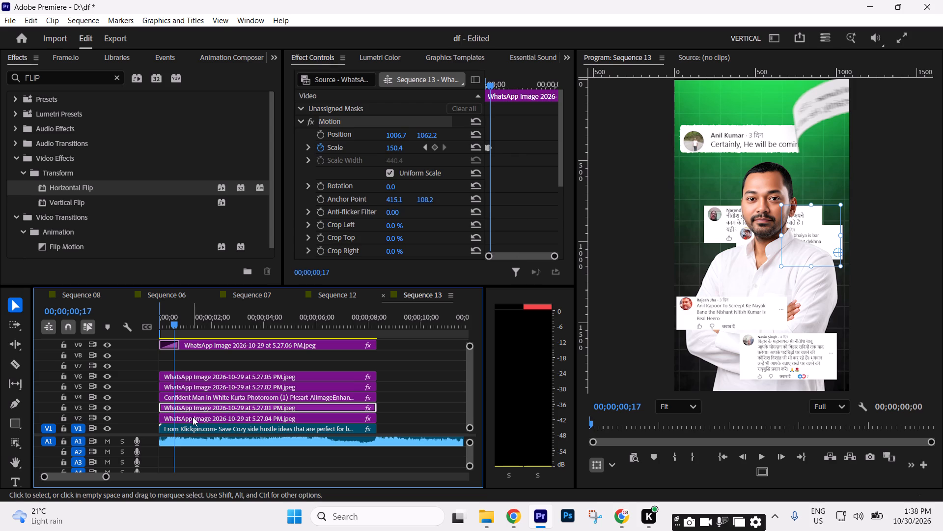
{"action": "left_click", "coordinate": [193, 417]}
{"action": "left_click_drag", "start_coordinate": [395, 140], "coordinate": [394, 140]}
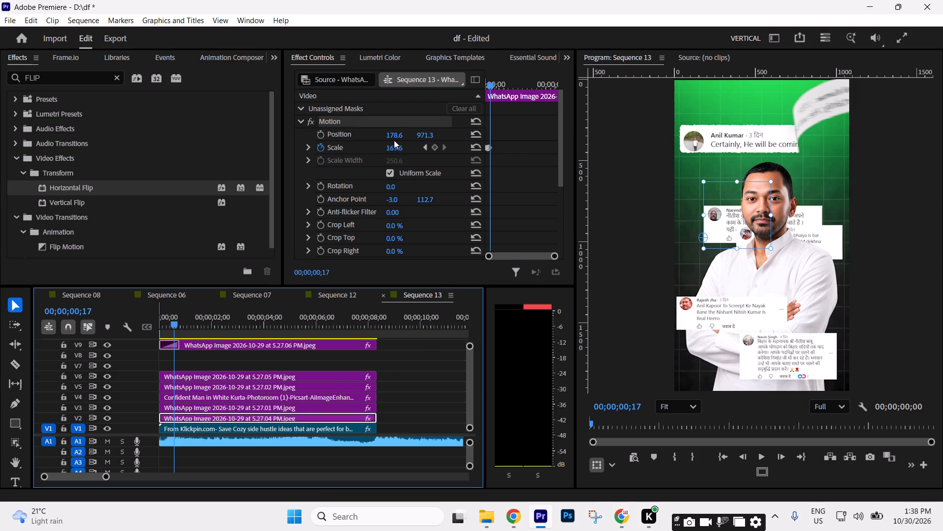
{"action": "left_click_drag", "start_coordinate": [394, 140], "coordinate": [337, 140]}
{"action": "left_click_drag", "start_coordinate": [392, 135], "coordinate": [302, 131]}
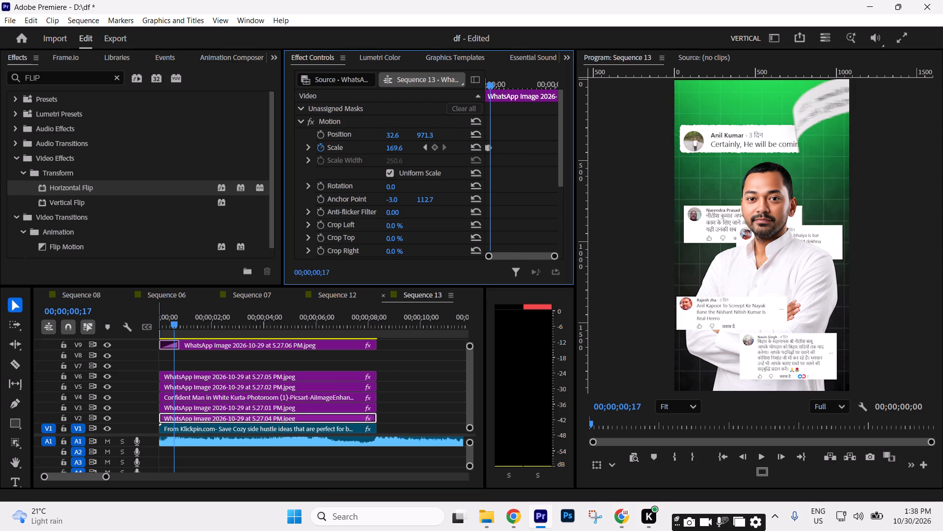
{"action": "left_click_drag", "start_coordinate": [302, 131], "coordinate": [290, 129]}
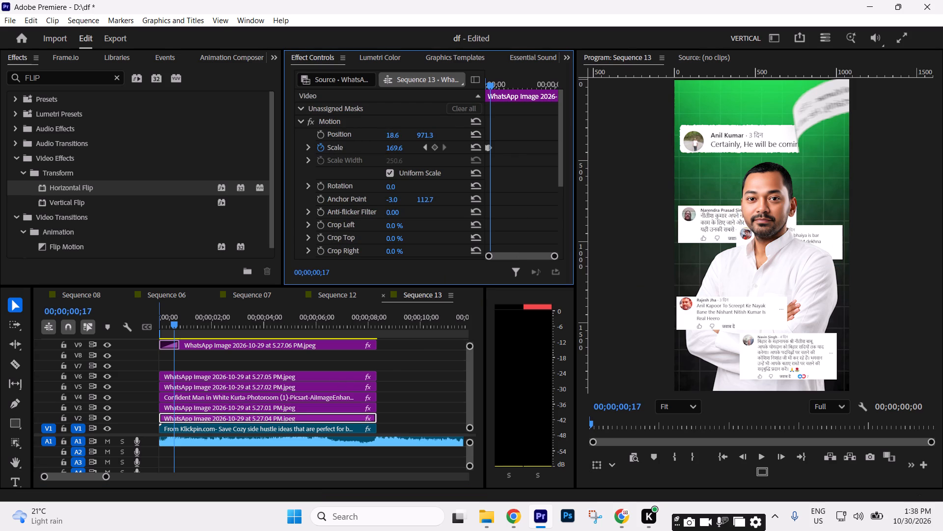
{"action": "left_click_drag", "start_coordinate": [290, 129], "coordinate": [287, 129]}
{"action": "left_click_drag", "start_coordinate": [424, 133], "coordinate": [424, 161]}
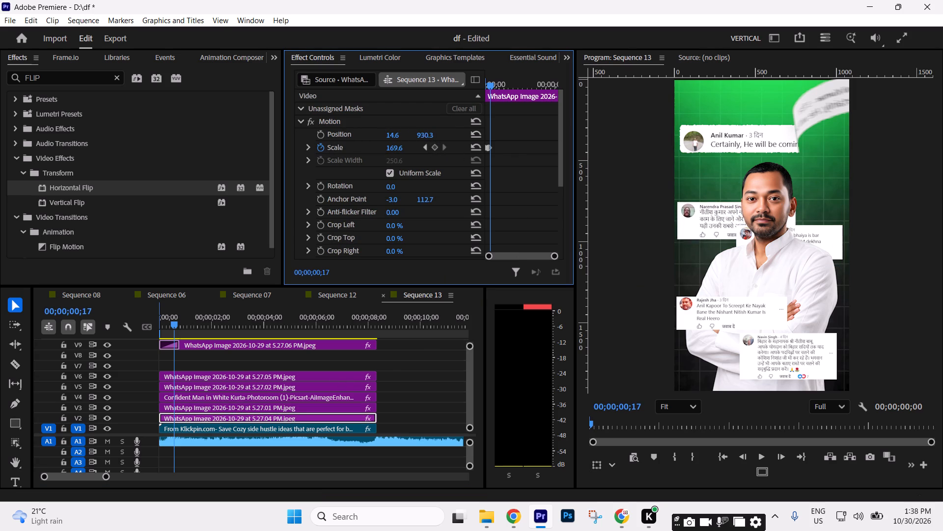
{"action": "left_click_drag", "start_coordinate": [424, 161], "coordinate": [420, 185]}
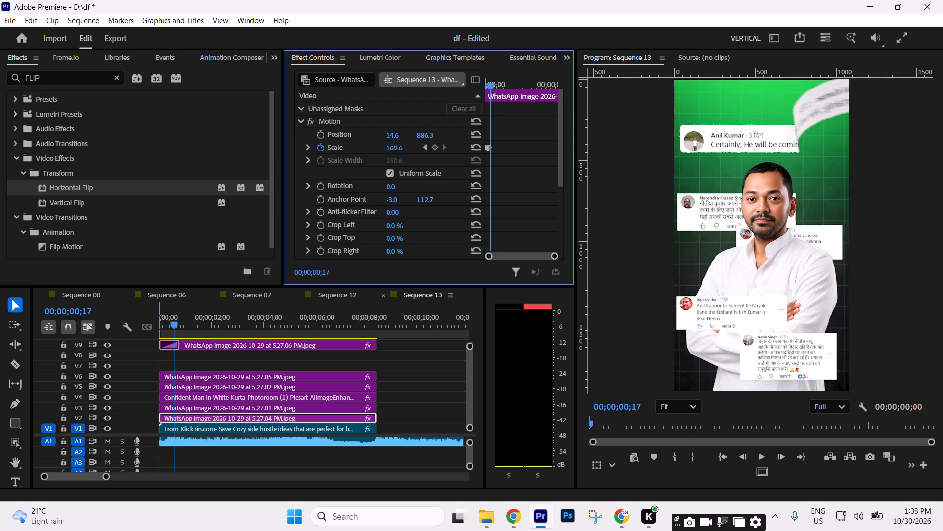
{"action": "left_click_drag", "start_coordinate": [420, 185], "coordinate": [422, 212]}
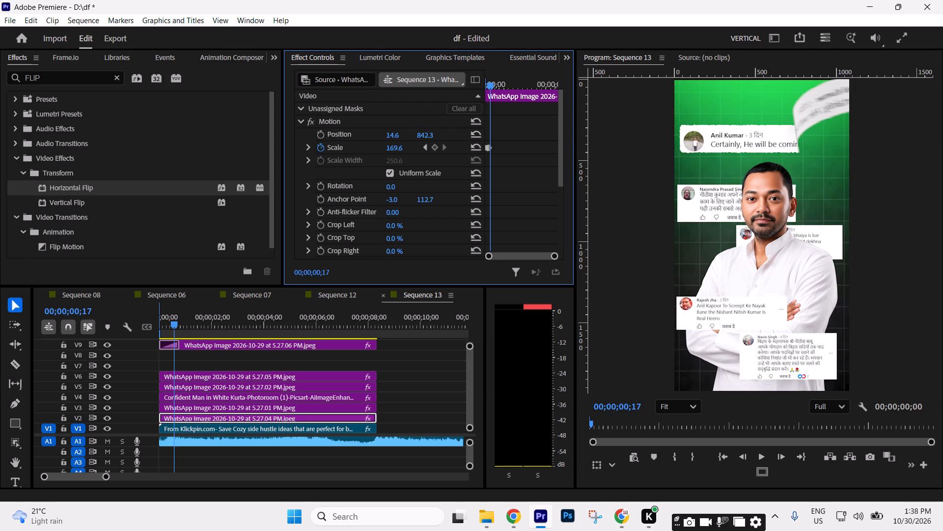
{"action": "left_click_drag", "start_coordinate": [422, 212], "coordinate": [425, 214]}
{"action": "left_click_drag", "start_coordinate": [425, 214], "coordinate": [425, 226]}
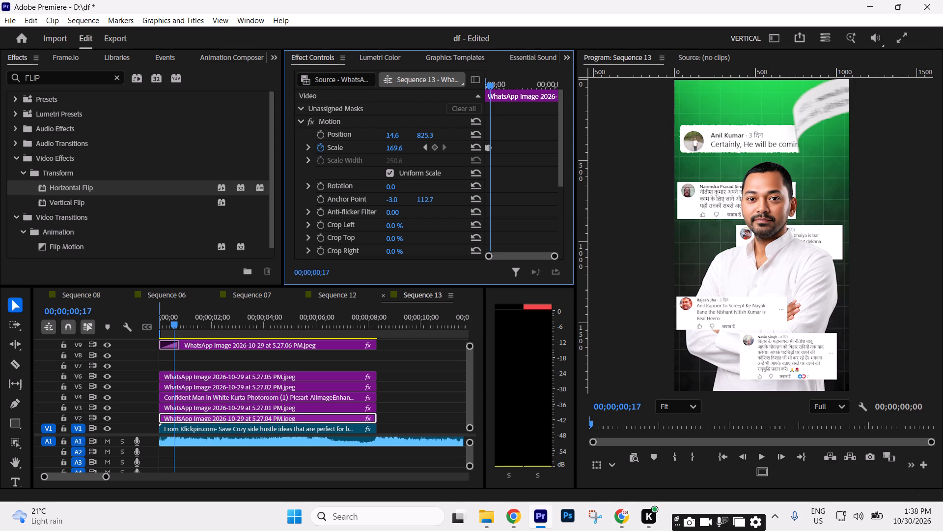
{"action": "left_click_drag", "start_coordinate": [425, 226], "coordinate": [421, 224]}
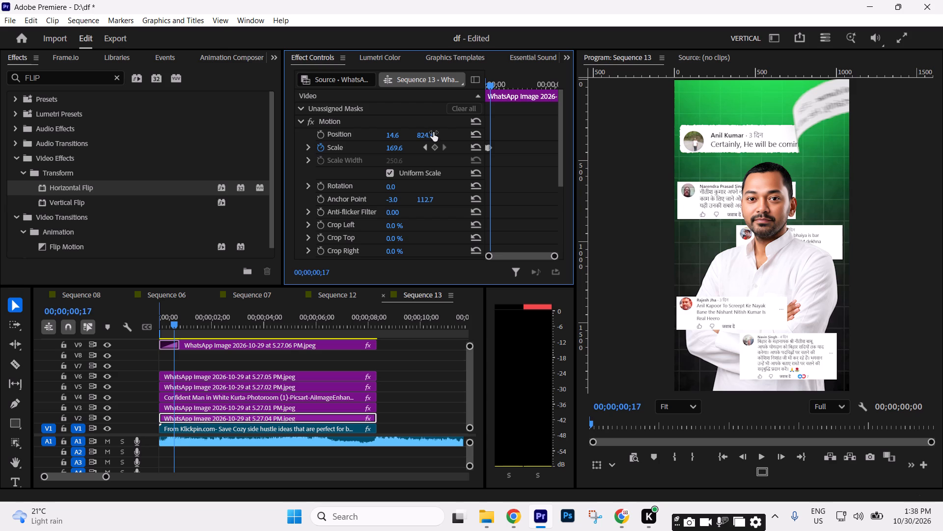
{"action": "left_click_drag", "start_coordinate": [169, 319], "coordinate": [73, 326]}
{"action": "key", "text": "space"}
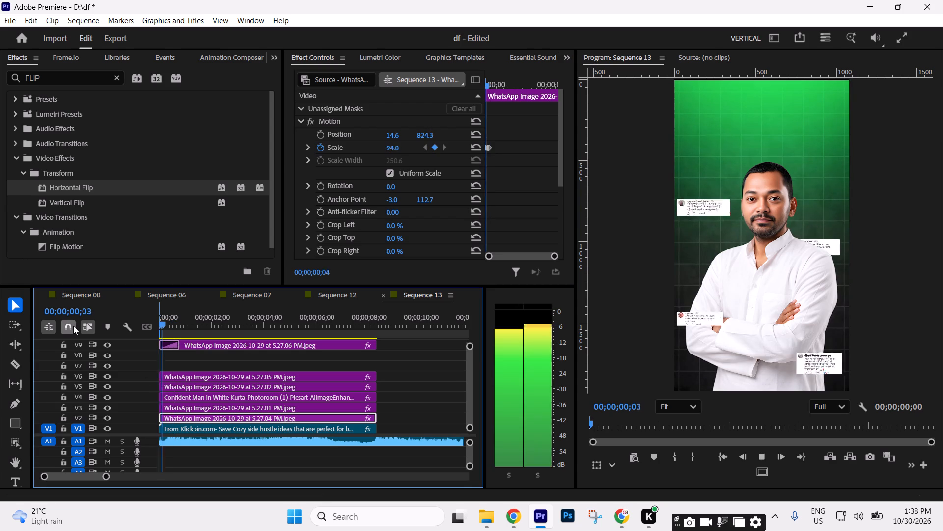
{"action": "key", "text": "space"}
{"action": "key", "text": "space"}
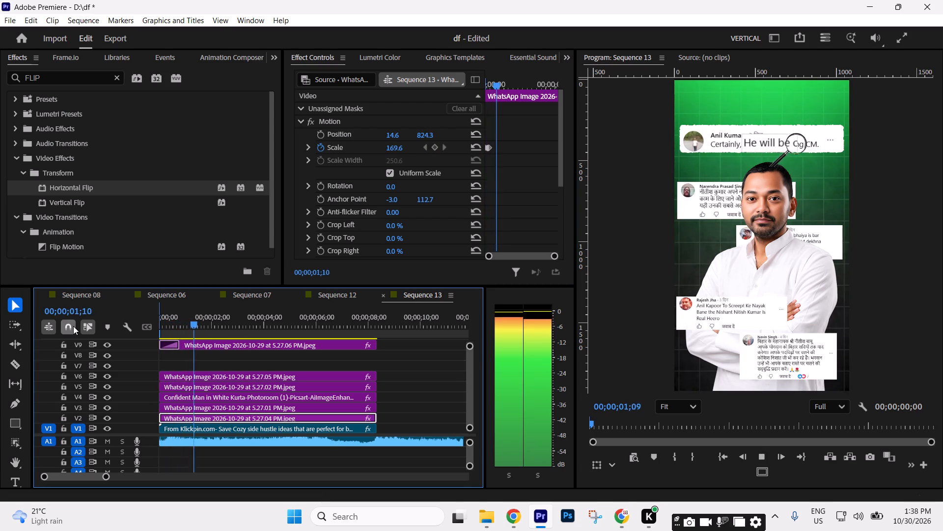
{"action": "key", "text": "space"}
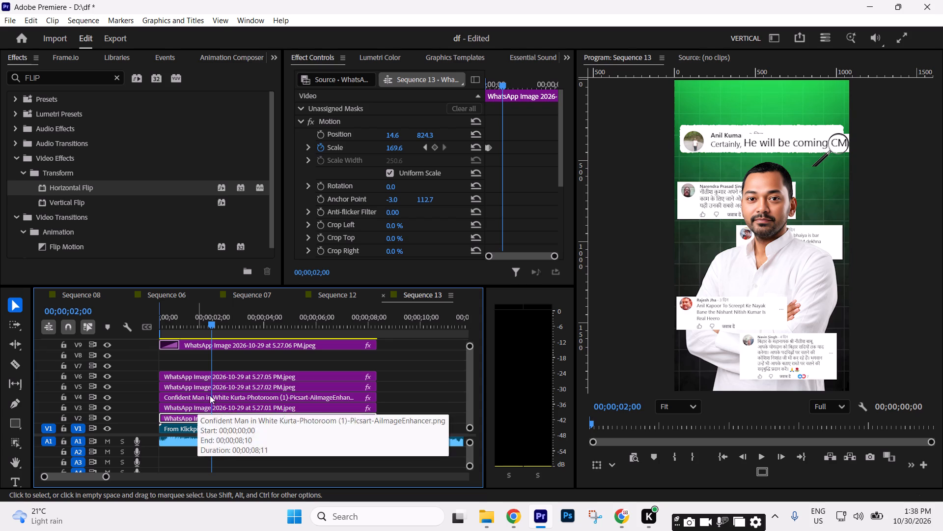
Move the three clips on V9 to V11 down two tracks onto V7 to V9 and play back the opening.
{"action": "left_click_drag", "start_coordinate": [288, 287], "coordinate": [288, 265]}
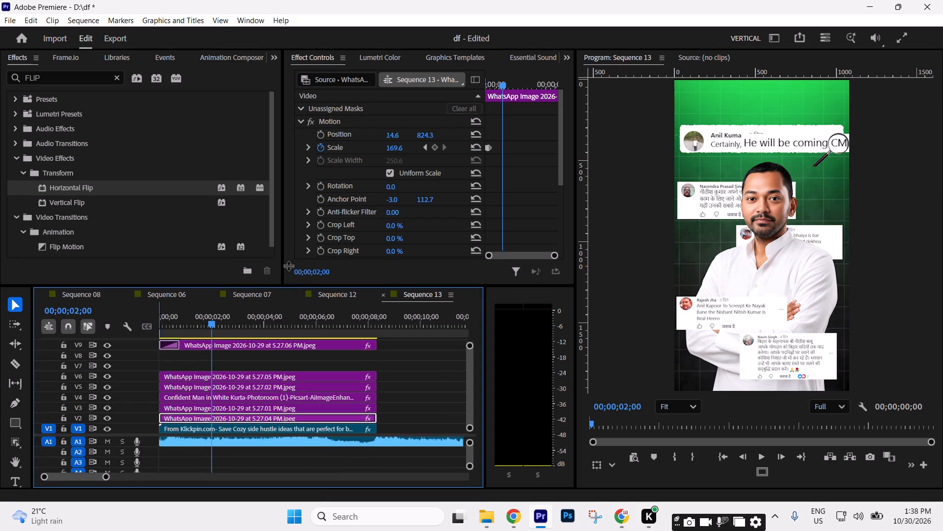
{"action": "left_click_drag", "start_coordinate": [288, 265], "coordinate": [289, 253]}
{"action": "left_click_drag", "start_coordinate": [410, 339], "coordinate": [312, 305]}
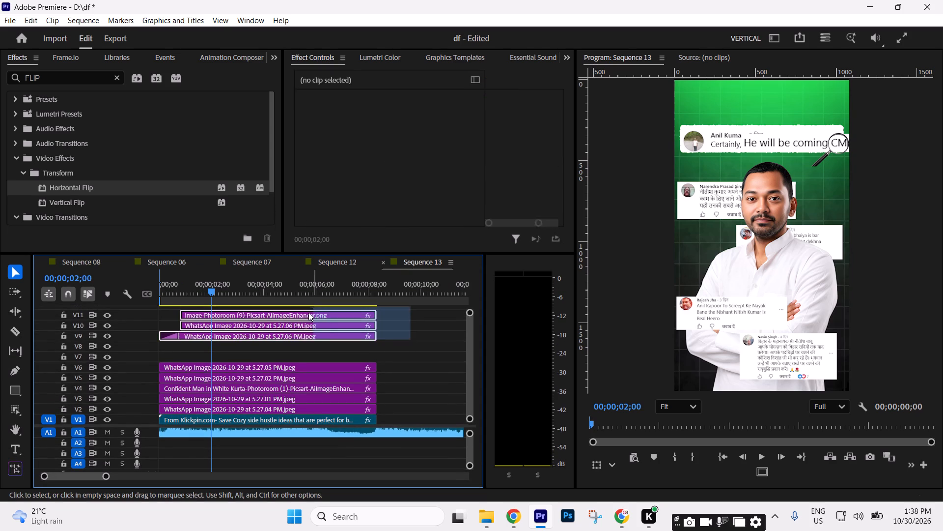
{"action": "left_click_drag", "start_coordinate": [289, 331], "coordinate": [288, 355]}
{"action": "left_click", "coordinate": [416, 346]}
{"action": "left_click_drag", "start_coordinate": [202, 295], "coordinate": [119, 295]}
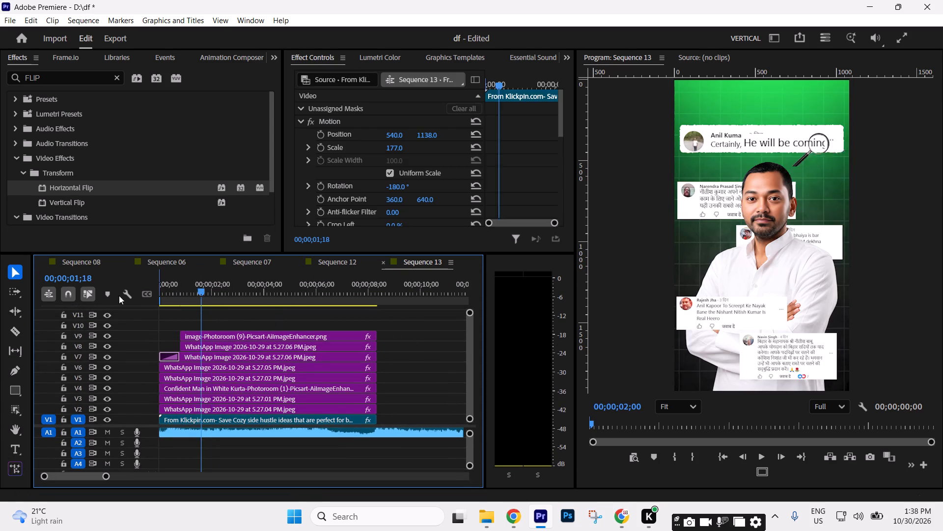
{"action": "left_click_drag", "start_coordinate": [119, 295], "coordinate": [118, 295]}
{"action": "key", "text": "space"}
{"action": "key", "text": "space"}
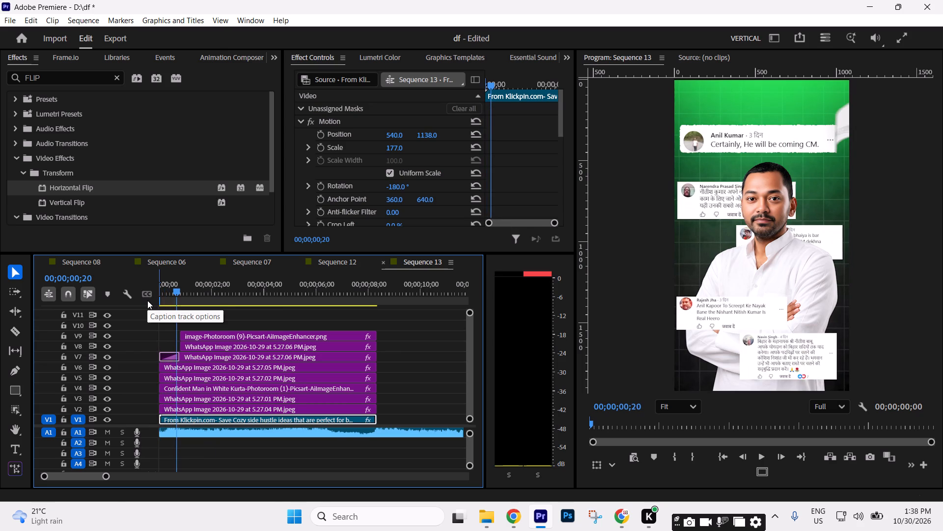
{"action": "key", "text": "space"}
{"action": "key", "text": "space"}
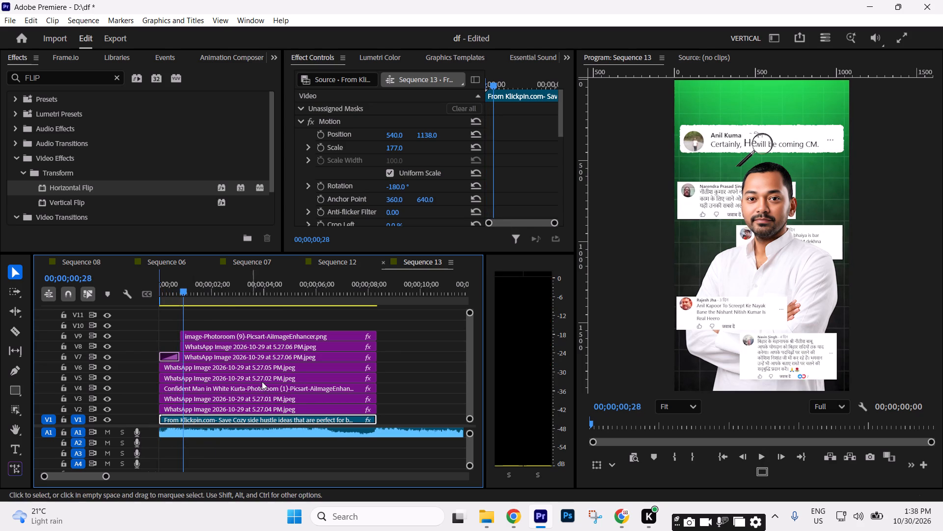
Search the effects library for DROP to find the Drop Shadow effect.
{"action": "left_click", "coordinate": [400, 390]}
{"action": "left_click", "coordinate": [336, 390]}
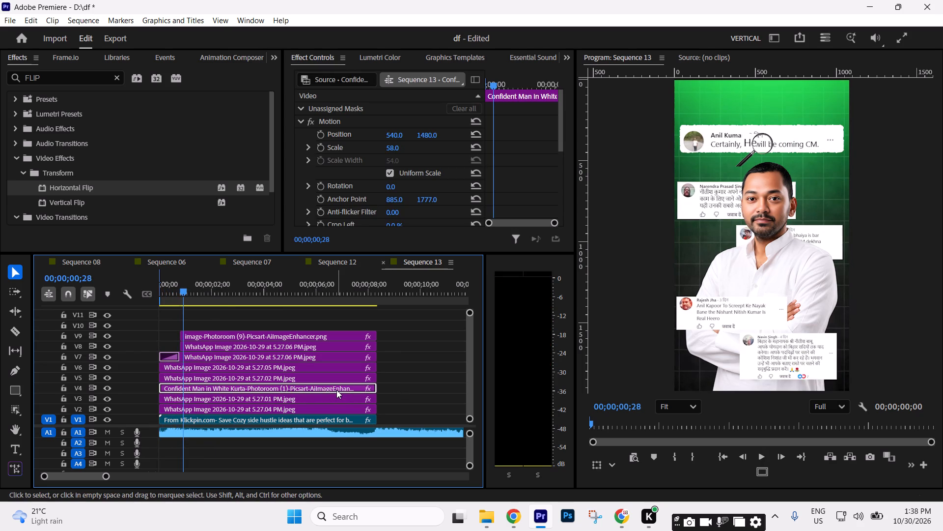
{"action": "left_click", "coordinate": [197, 404]}
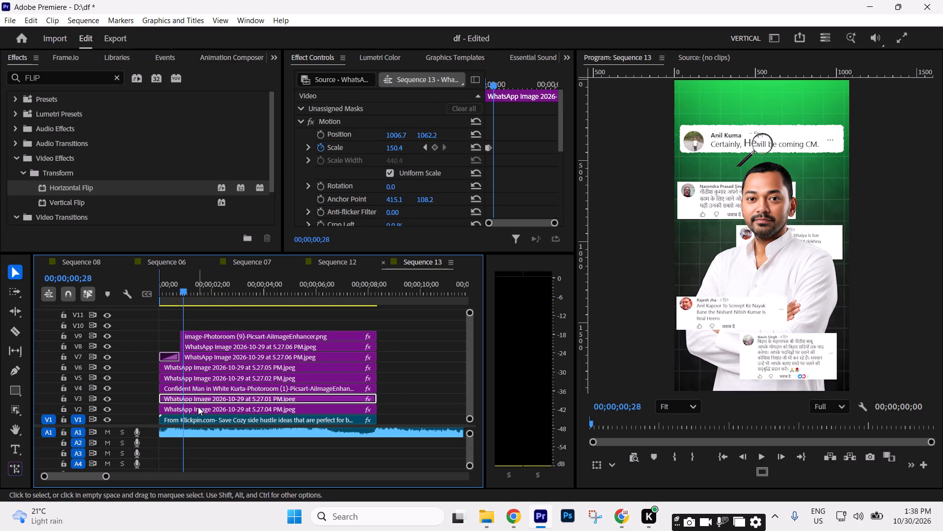
{"action": "left_click_drag", "start_coordinate": [55, 82], "coordinate": [0, 59]}
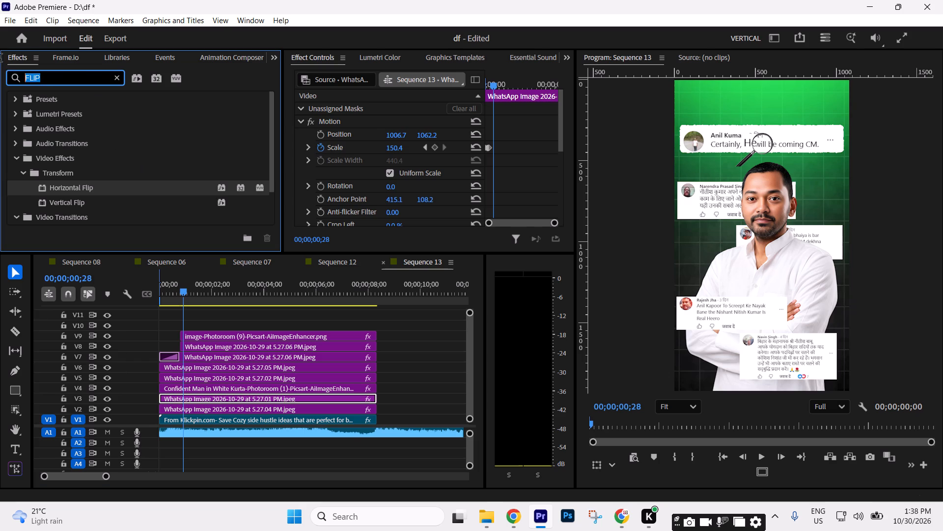
{"action": "left_click_drag", "start_coordinate": [0, 59], "coordinate": [0, 62]}
{"action": "type", "text": "DROP"}
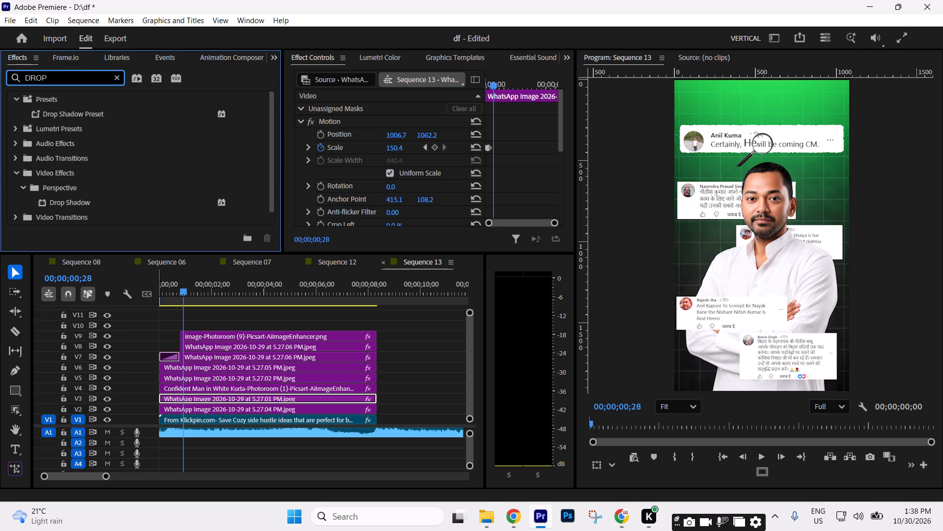
{"action": "scroll", "coordinate": [223, 164], "scroll_direction": "down", "scroll_amount": 4}
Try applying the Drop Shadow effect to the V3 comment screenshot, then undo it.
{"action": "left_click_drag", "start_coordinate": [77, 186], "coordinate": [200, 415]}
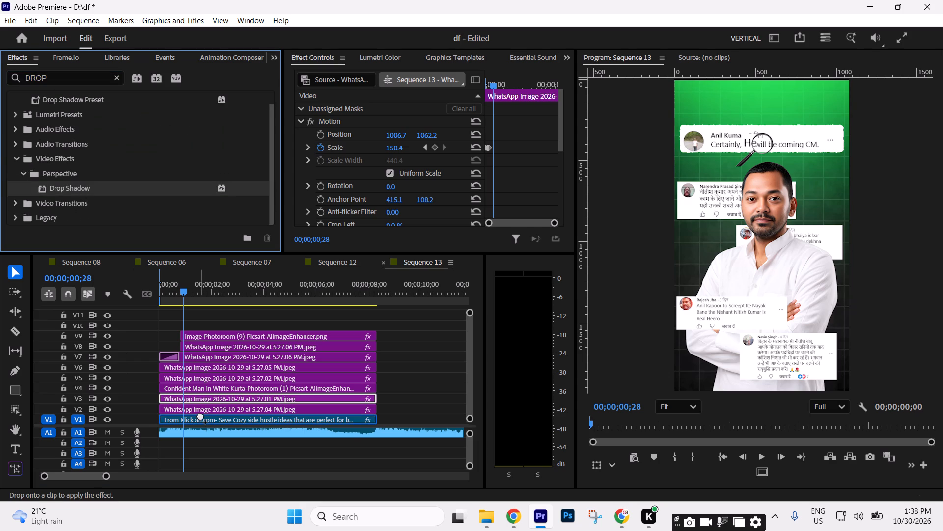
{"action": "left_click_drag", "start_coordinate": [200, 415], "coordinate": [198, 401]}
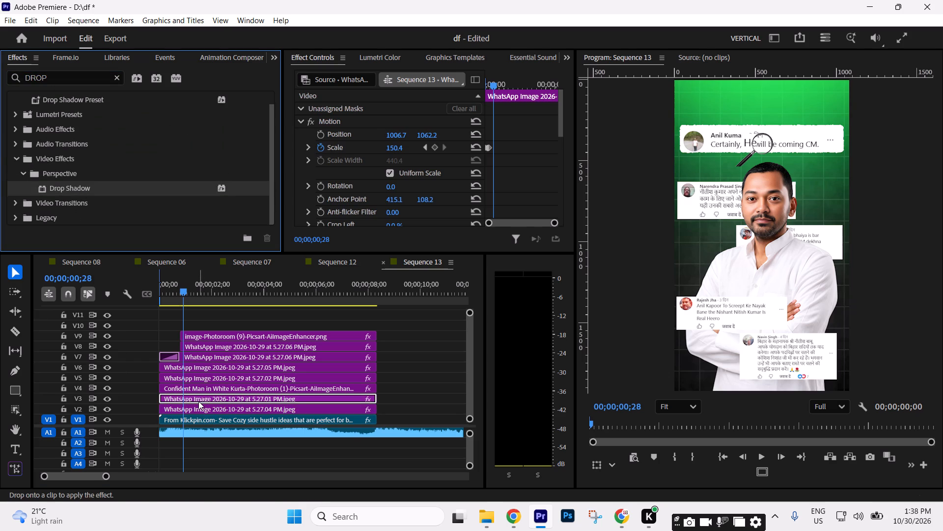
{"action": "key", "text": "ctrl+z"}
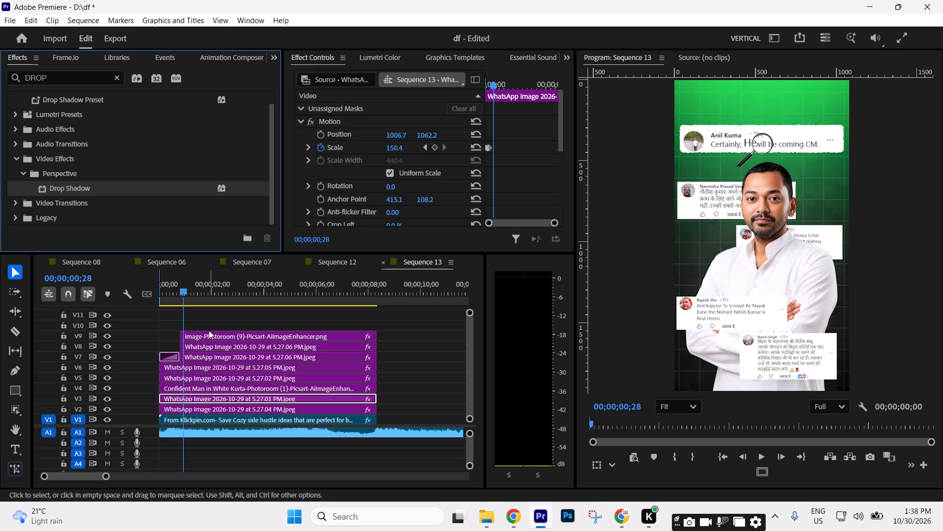
Apply the Drop Shadow effect to the main comment screenshot clip on V7 and bring its effect settings into view.
{"action": "left_click", "coordinate": [209, 330]}
{"action": "left_click", "coordinate": [209, 334]}
{"action": "left_click", "coordinate": [213, 356]}
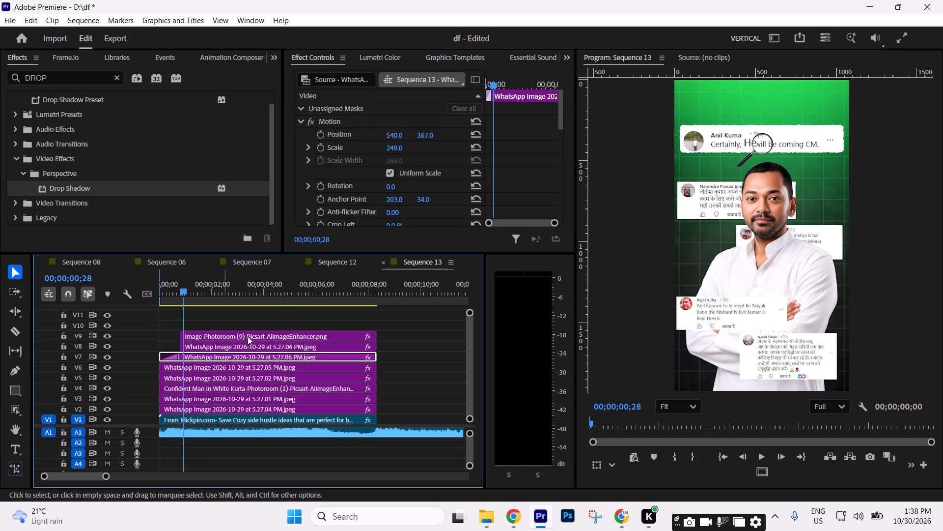
{"action": "left_click_drag", "start_coordinate": [91, 191], "coordinate": [225, 354]}
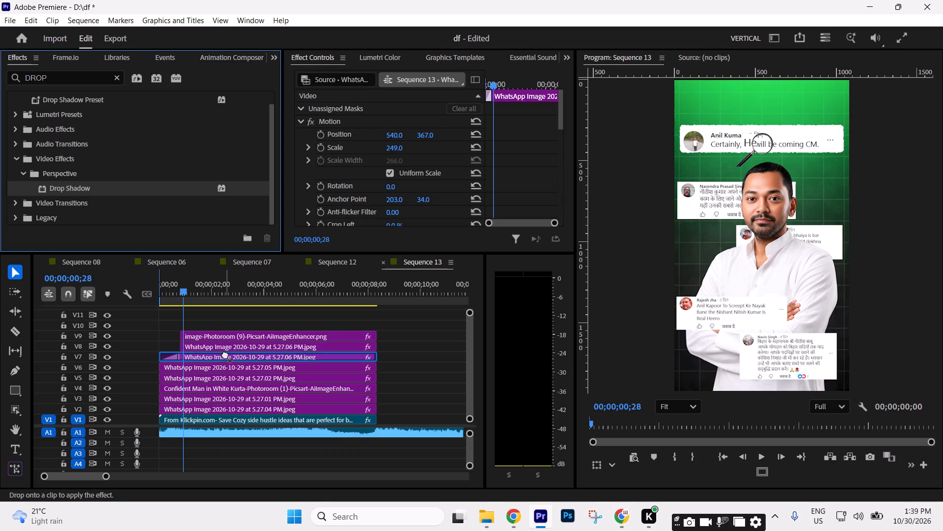
{"action": "left_click_drag", "start_coordinate": [225, 354], "coordinate": [225, 356]}
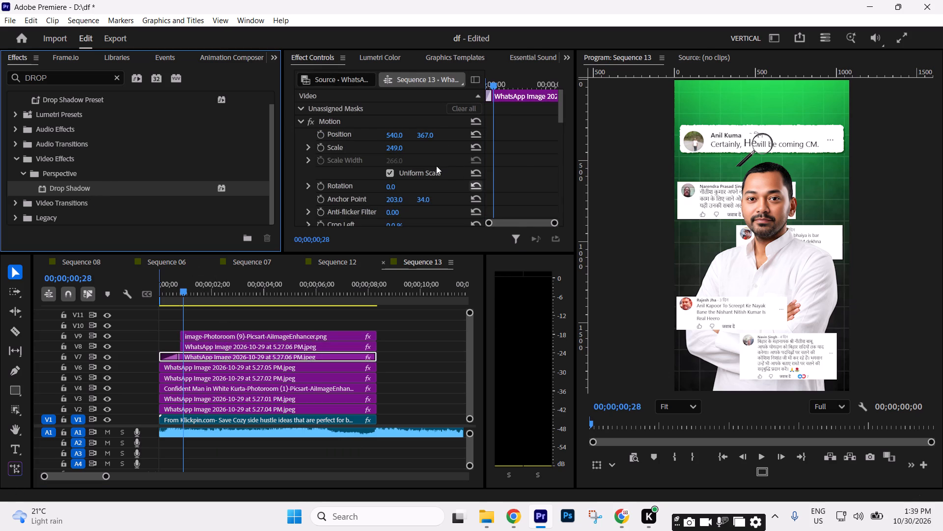
{"action": "scroll", "coordinate": [536, 167], "scroll_direction": "down", "scroll_amount": 19}
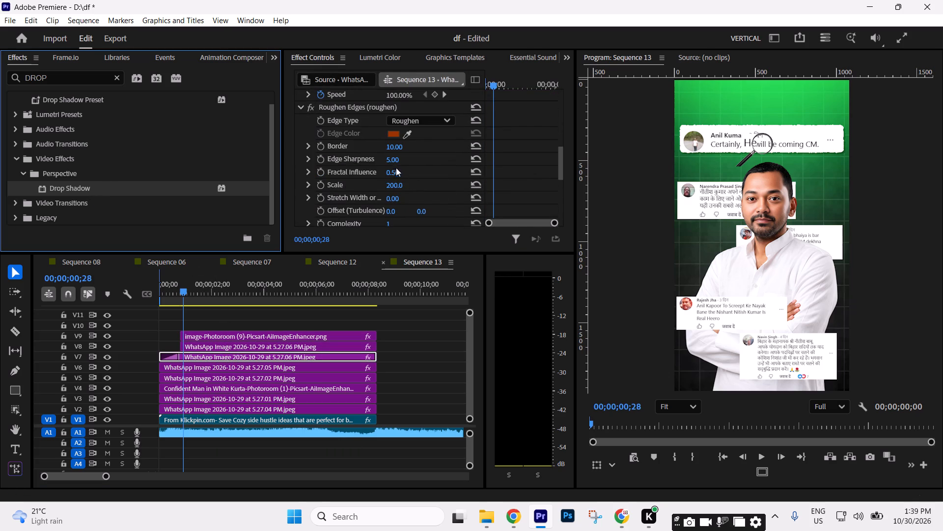
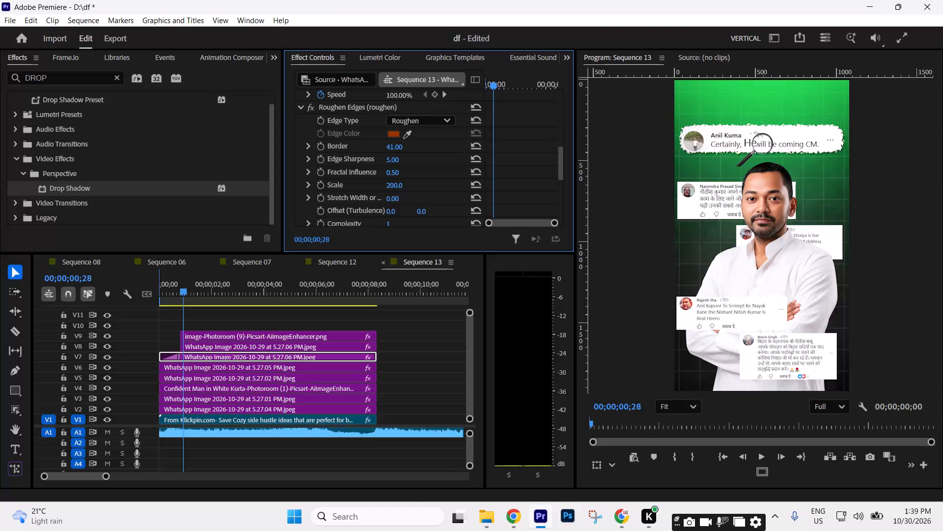
Undo the last Roughen Edges border change on the main comment screenshot clip on V7.
{"action": "key", "text": "ctrl+z"}
Set the Drop Shadow opacity of the main comment screenshot clip on V7 to 75%.
{"action": "scroll", "coordinate": [520, 173], "scroll_direction": "down", "scroll_amount": 5}
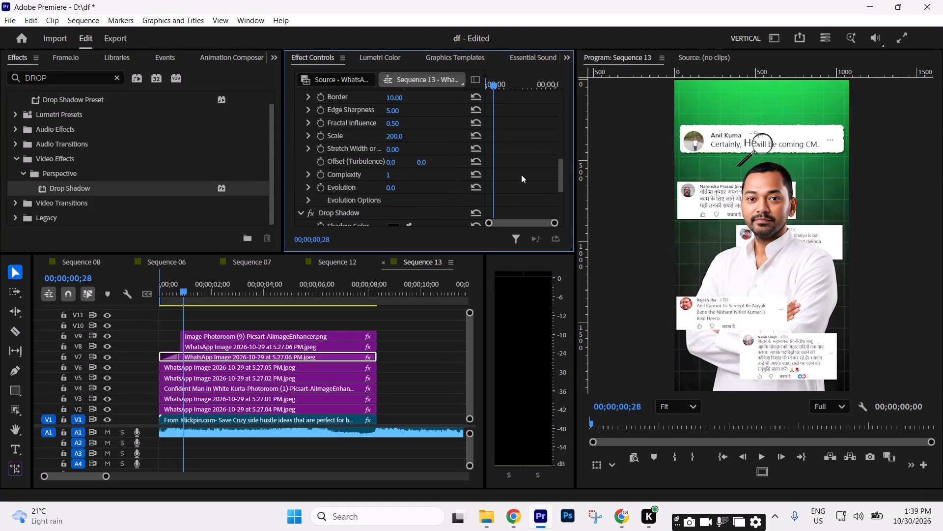
{"action": "scroll", "coordinate": [521, 171], "scroll_direction": "down", "scroll_amount": 5}
{"action": "left_click_drag", "start_coordinate": [393, 167], "coordinate": [454, 163]}
{"action": "left_click_drag", "start_coordinate": [391, 166], "coordinate": [523, 147]}
{"action": "left_click", "coordinate": [392, 165]}
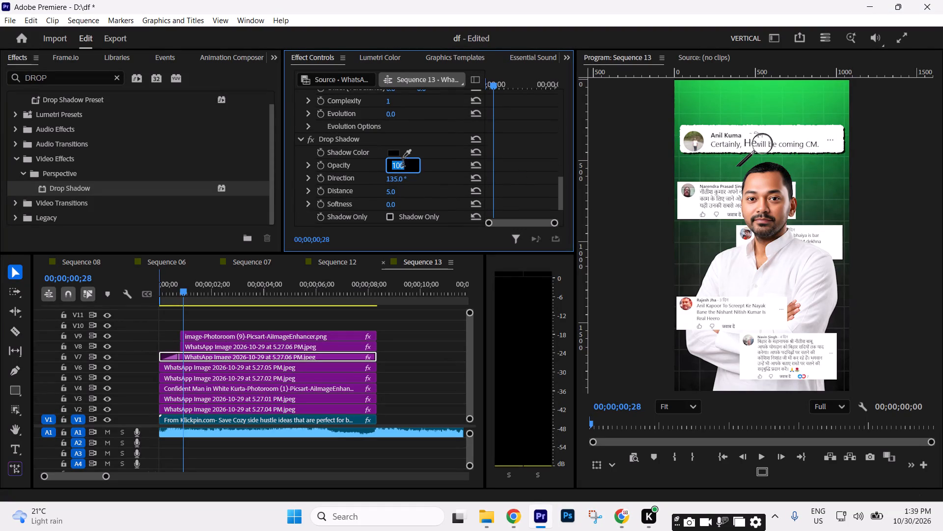
{"action": "type", "text": "75"}
{"action": "key", "text": "Return"}
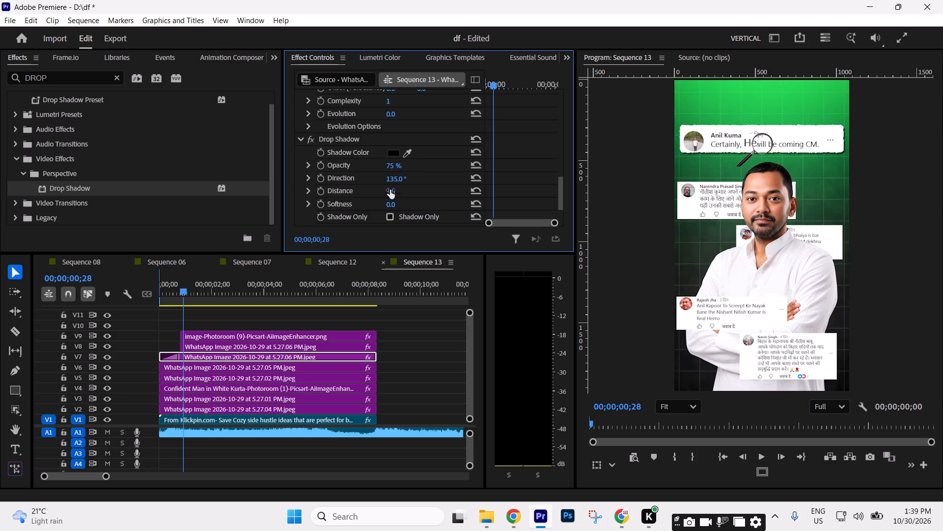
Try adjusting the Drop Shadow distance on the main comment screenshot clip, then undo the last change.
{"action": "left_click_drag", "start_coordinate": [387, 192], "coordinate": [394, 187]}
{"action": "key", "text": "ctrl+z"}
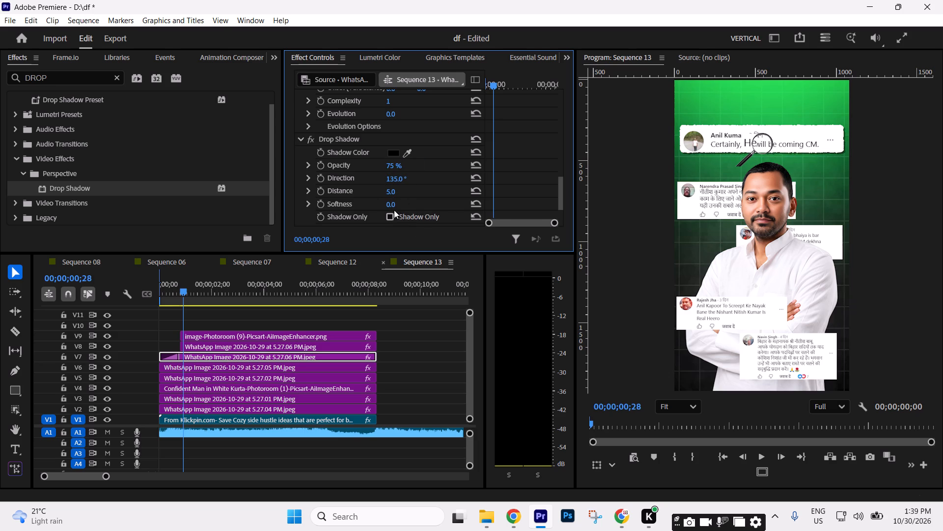
Set the Drop Shadow softness to 10 and its opacity to 100% on the main comment screenshot clip on V7.
{"action": "left_click_drag", "start_coordinate": [393, 205], "coordinate": [398, 198]}
{"action": "left_click", "coordinate": [390, 202]}
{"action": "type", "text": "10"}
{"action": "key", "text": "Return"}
{"action": "left_click", "coordinate": [388, 165]}
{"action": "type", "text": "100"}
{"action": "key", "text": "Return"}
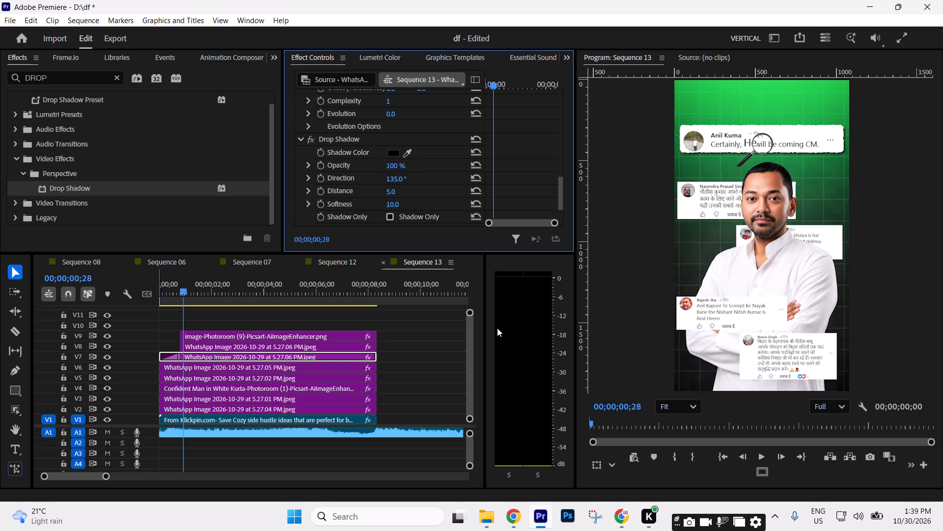
Copy the Drop Shadow effect from the V7 comment clip, paste it onto the V8 comment clip, and preview the playback.
{"action": "left_click", "coordinate": [221, 346]}
{"action": "left_click", "coordinate": [220, 355]}
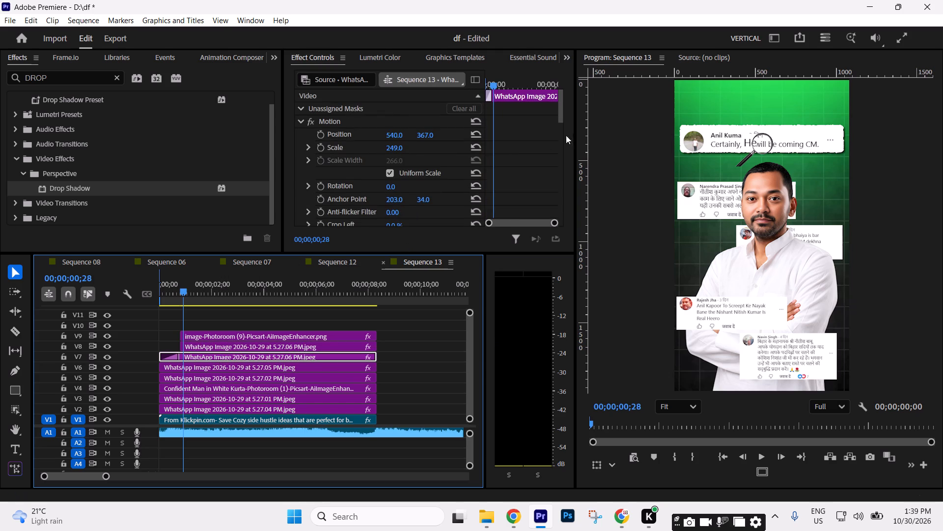
{"action": "scroll", "coordinate": [568, 135], "scroll_direction": "down", "scroll_amount": 20}
{"action": "scroll", "coordinate": [568, 135], "scroll_direction": "down", "scroll_amount": 16}
{"action": "scroll", "coordinate": [528, 198], "scroll_direction": "up", "scroll_amount": 2}
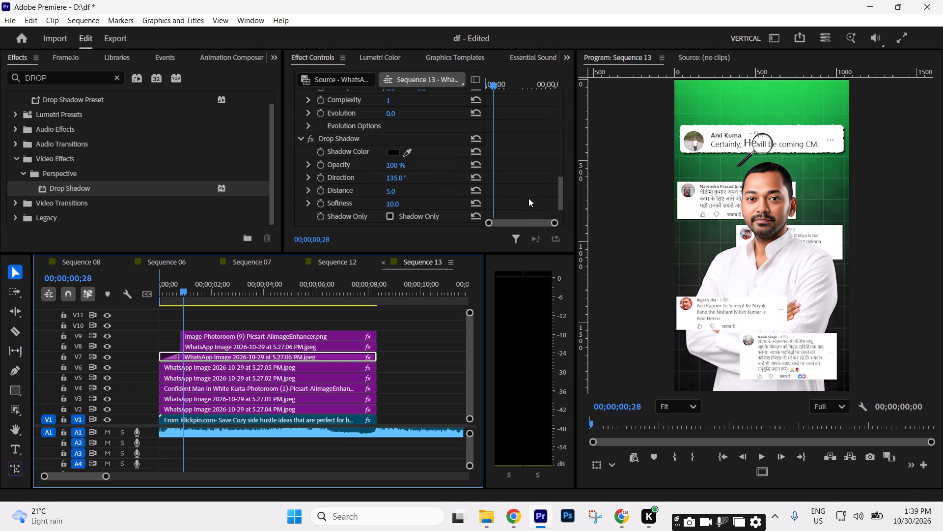
{"action": "scroll", "coordinate": [528, 198], "scroll_direction": "up", "scroll_amount": 1}
{"action": "left_click", "coordinate": [377, 141]}
{"action": "key", "text": "ctrl+c"}
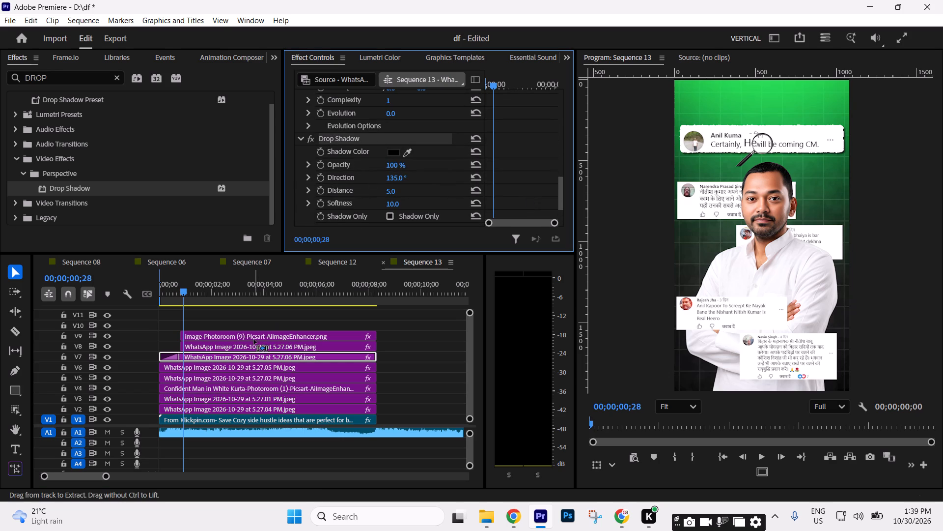
{"action": "left_click", "coordinate": [236, 347]}
{"action": "key", "text": "ctrl+v"}
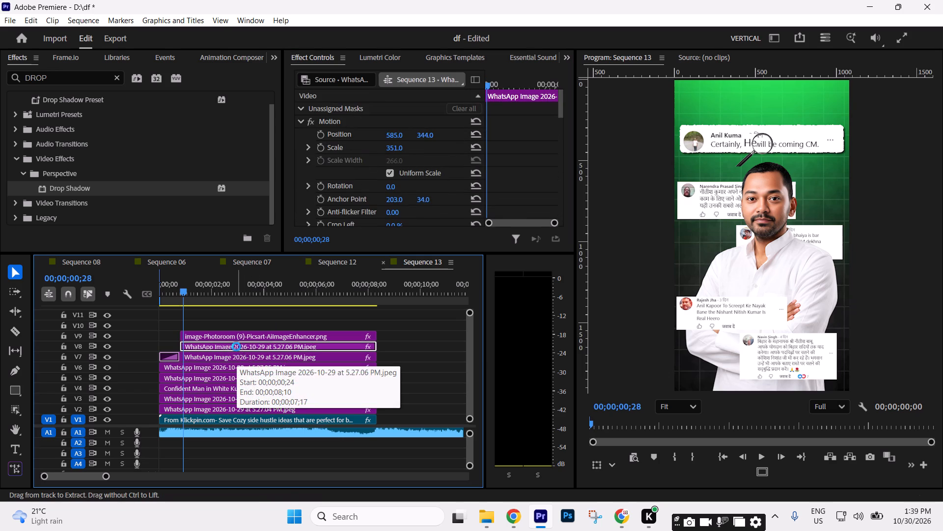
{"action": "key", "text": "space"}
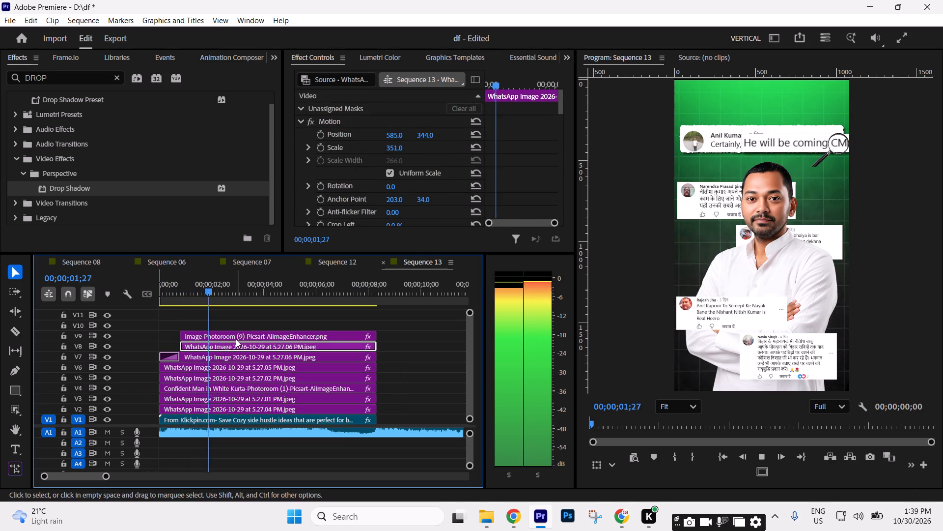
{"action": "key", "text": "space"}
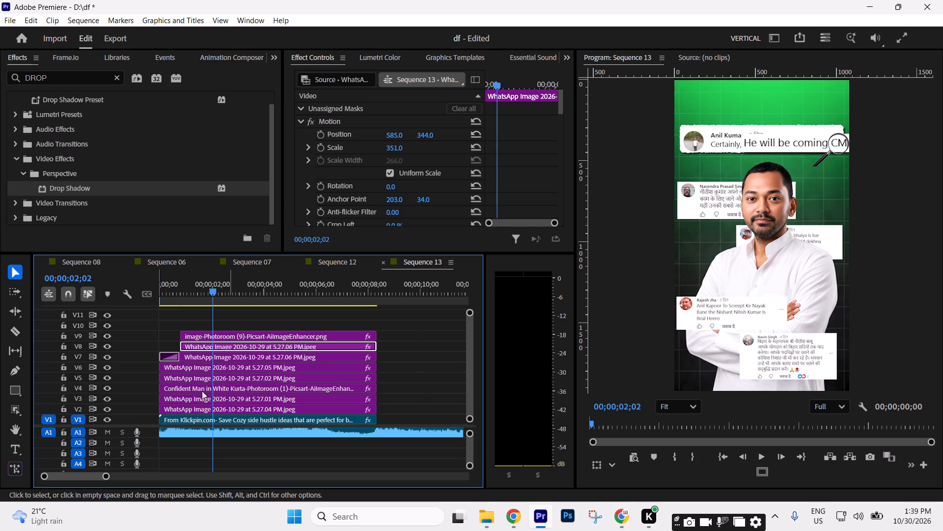
Paste the copied Drop Shadow effect onto the comment screenshot clips on V6, V5, V3 and V2.
{"action": "left_click", "coordinate": [190, 365]}
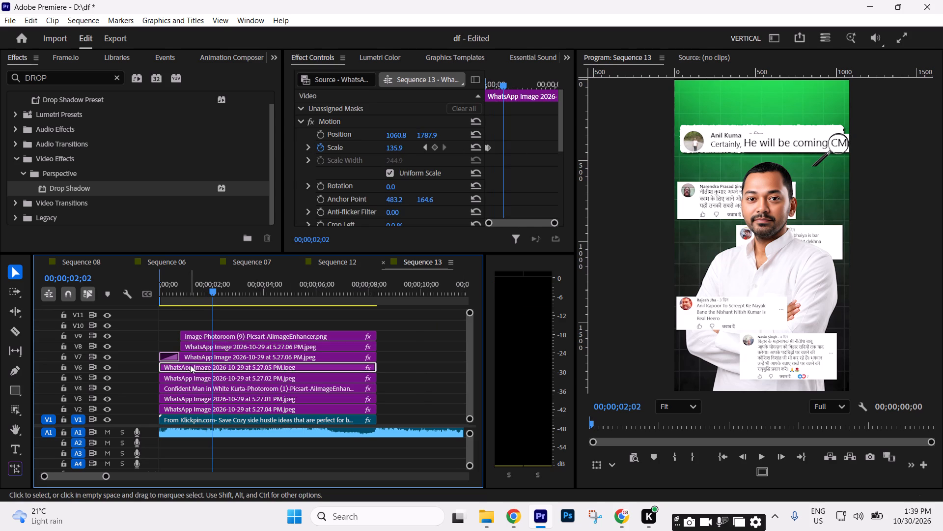
{"action": "key", "text": "ctrl+v"}
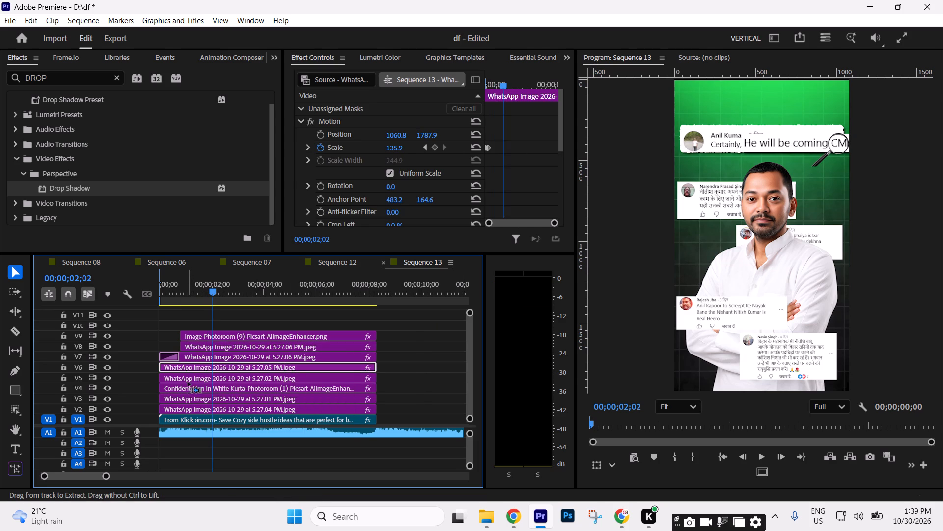
{"action": "left_click", "coordinate": [188, 377]}
{"action": "key", "text": "ctrl+v"}
{"action": "left_click", "coordinate": [188, 398]}
{"action": "key", "text": "ctrl+v"}
{"action": "left_click", "coordinate": [188, 408]}
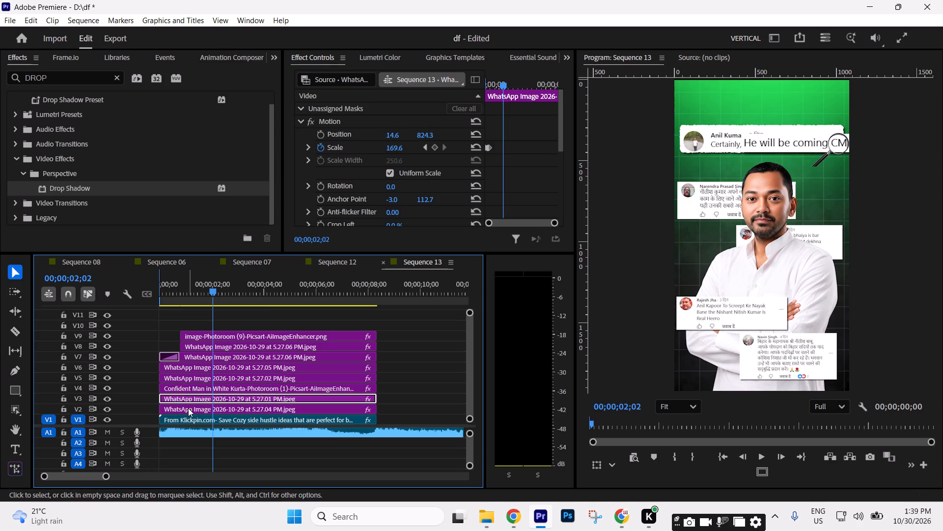
{"action": "key", "text": "ctrl+v"}
Return the playhead to the start of the sequence, deselect all clips and save the project.
{"action": "left_click_drag", "start_coordinate": [197, 297], "coordinate": [0, 326]}
{"action": "left_click", "coordinate": [207, 310]}
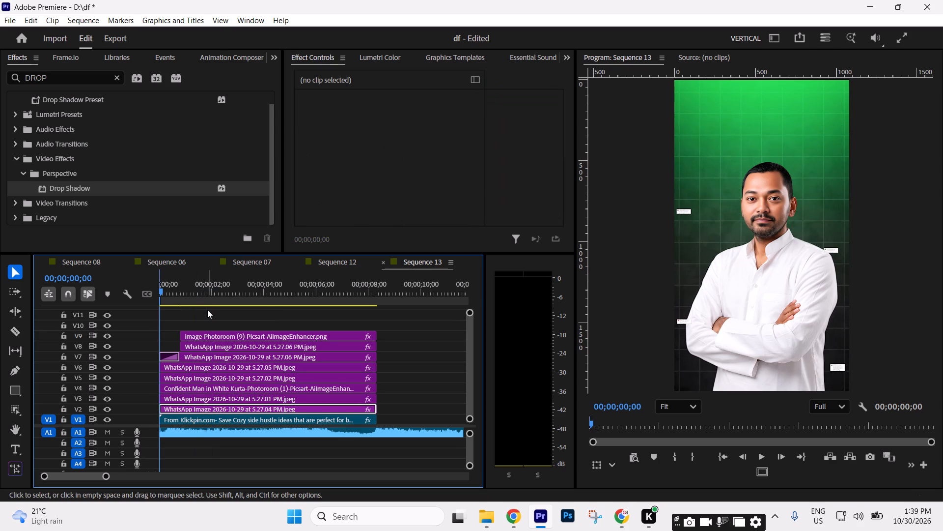
{"action": "key", "text": "ctrl+s"}
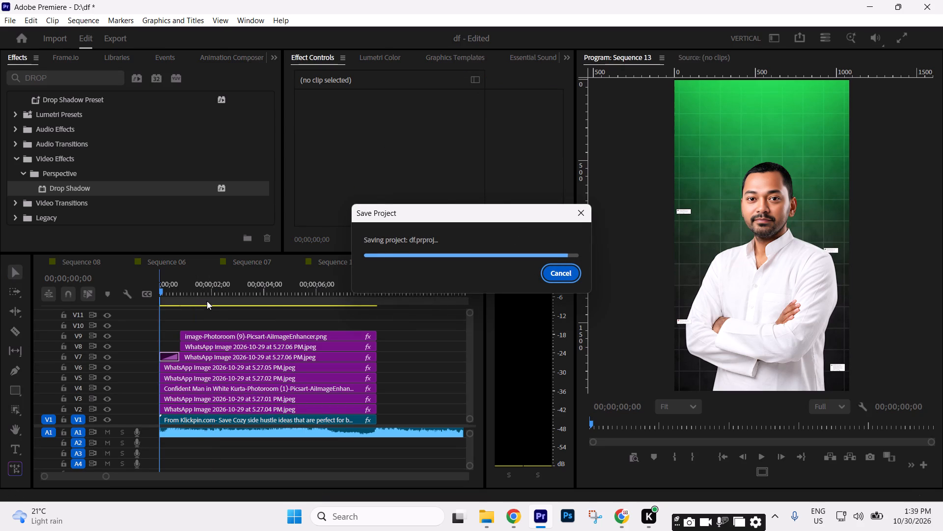
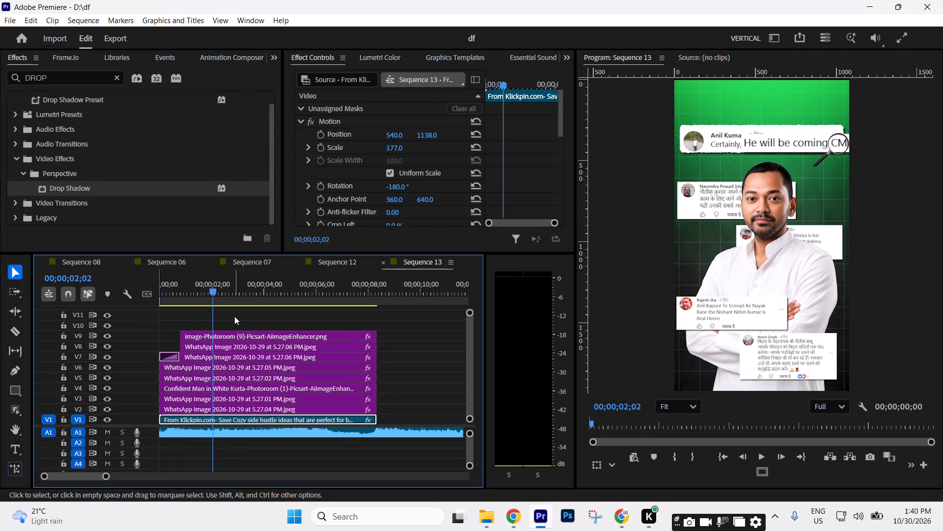
Play back Sequence 13's opening from the start to review the comment screenshot animation around the man cutout.
{"action": "left_click_drag", "start_coordinate": [219, 284], "coordinate": [156, 302]}
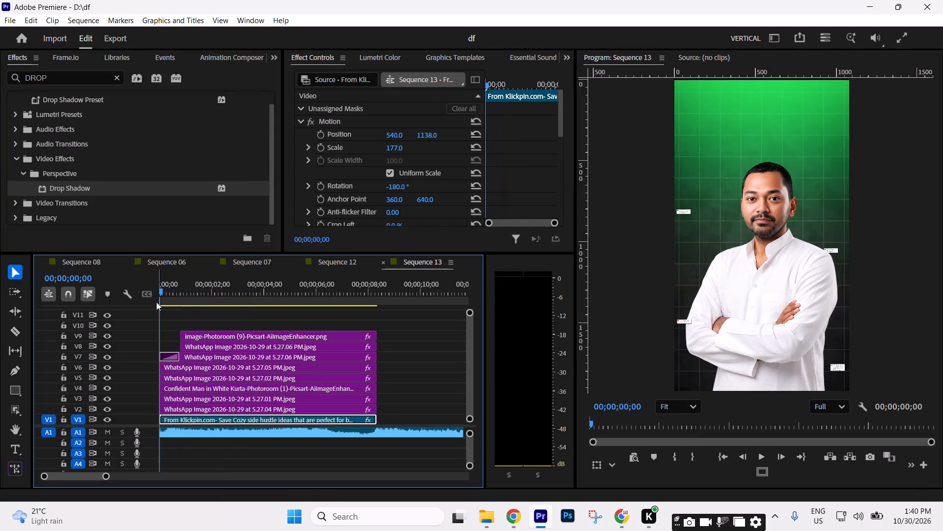
{"action": "left_click_drag", "start_coordinate": [156, 302], "coordinate": [143, 299]}
{"action": "key", "text": "space"}
{"action": "key", "text": "space"}
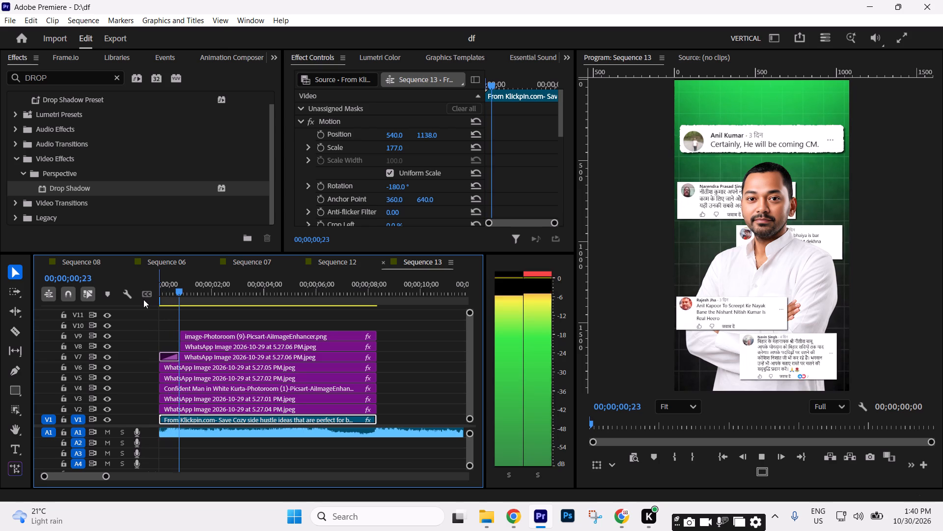
{"action": "key", "text": "space"}
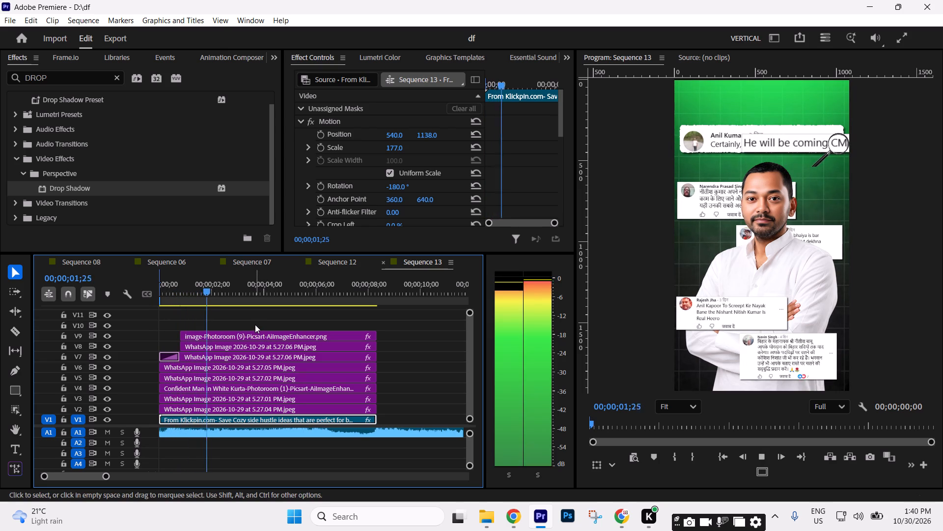
{"action": "key", "text": "space"}
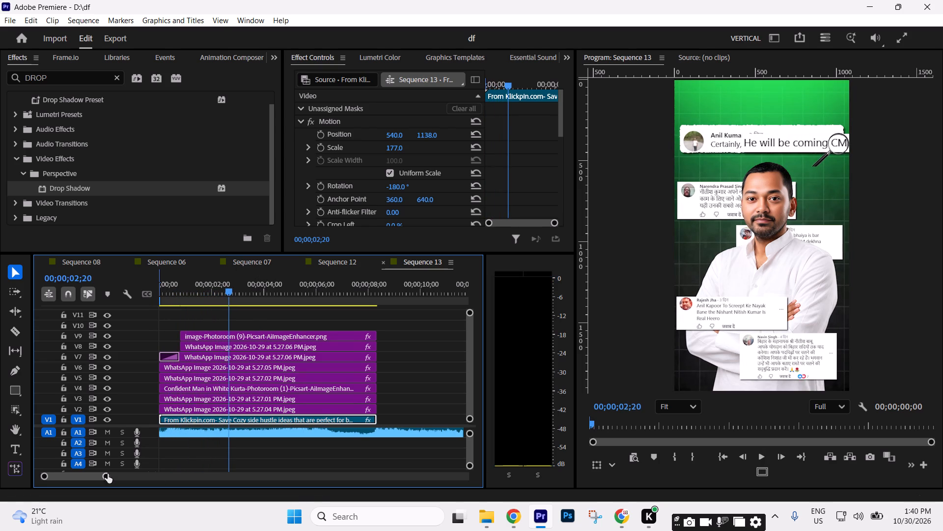
{"action": "left_click", "coordinate": [106, 474]}
{"action": "left_click", "coordinate": [446, 335]}
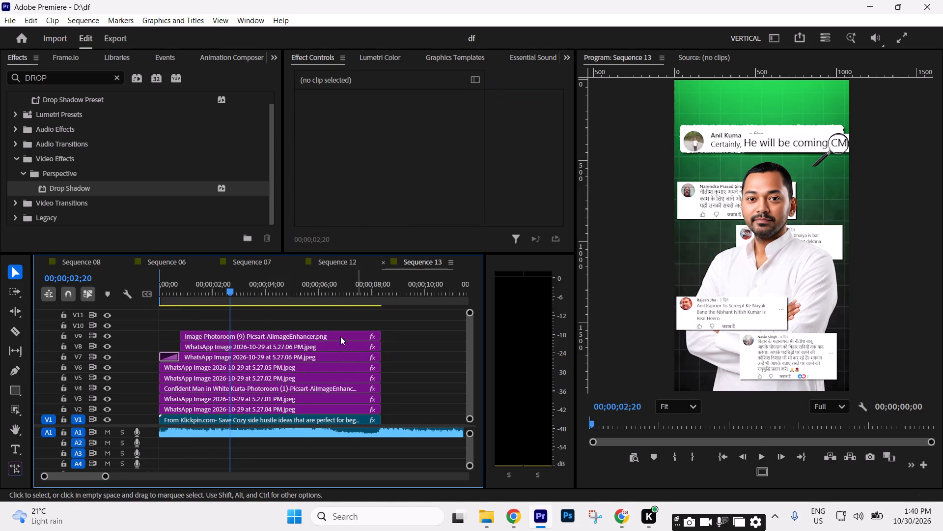
Clear the effects search and browse the Animation, Dissolve, and Grunge & Distort video transitions for the man cutout clip.
{"action": "left_click", "coordinate": [211, 388]}
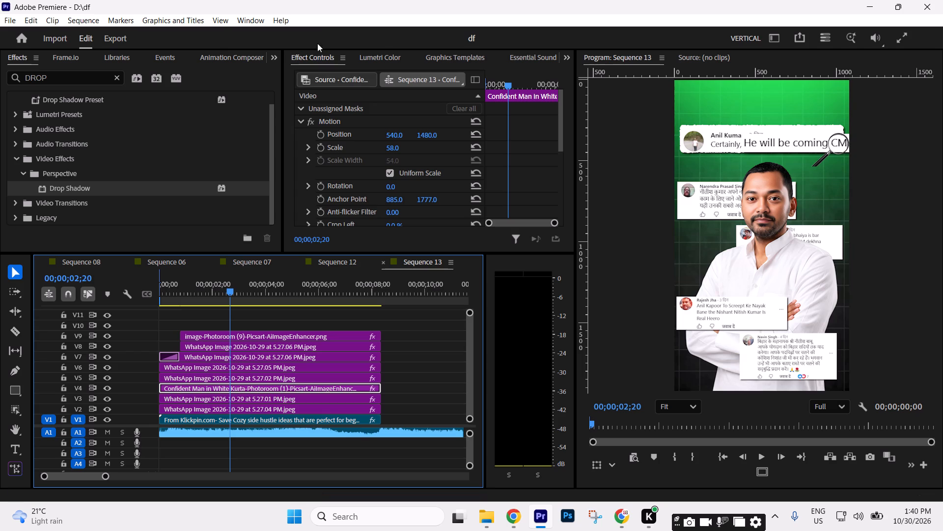
{"action": "left_click_drag", "start_coordinate": [272, 56], "coordinate": [290, 79]}
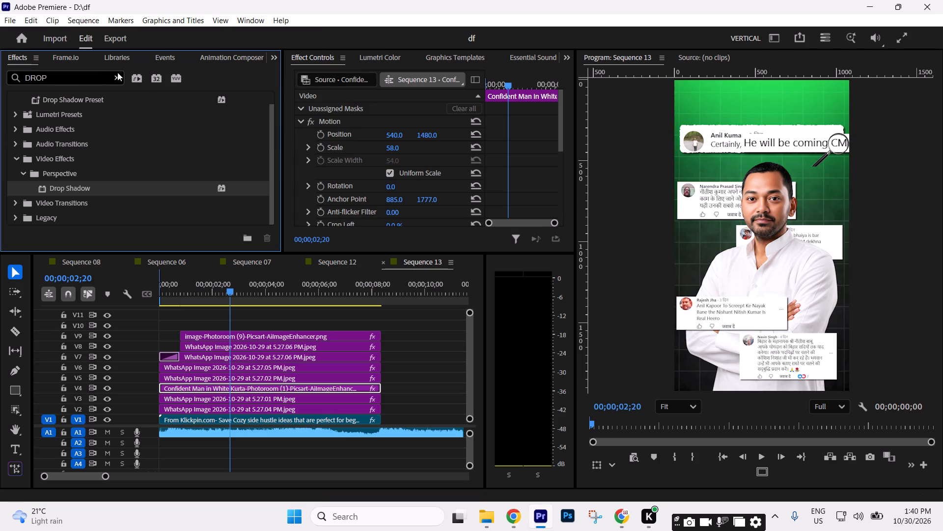
{"action": "left_click", "coordinate": [117, 76]}
{"action": "scroll", "coordinate": [22, 217], "scroll_direction": "down", "scroll_amount": 5}
{"action": "scroll", "coordinate": [23, 146], "scroll_direction": "up", "scroll_amount": 4}
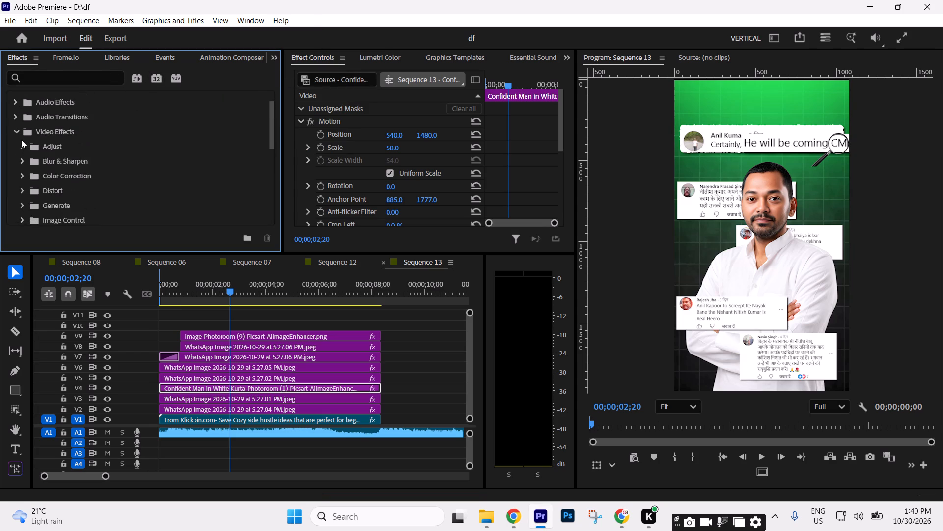
{"action": "left_click", "coordinate": [18, 130]}
{"action": "scroll", "coordinate": [101, 143], "scroll_direction": "down", "scroll_amount": 6}
{"action": "left_click", "coordinate": [11, 175]}
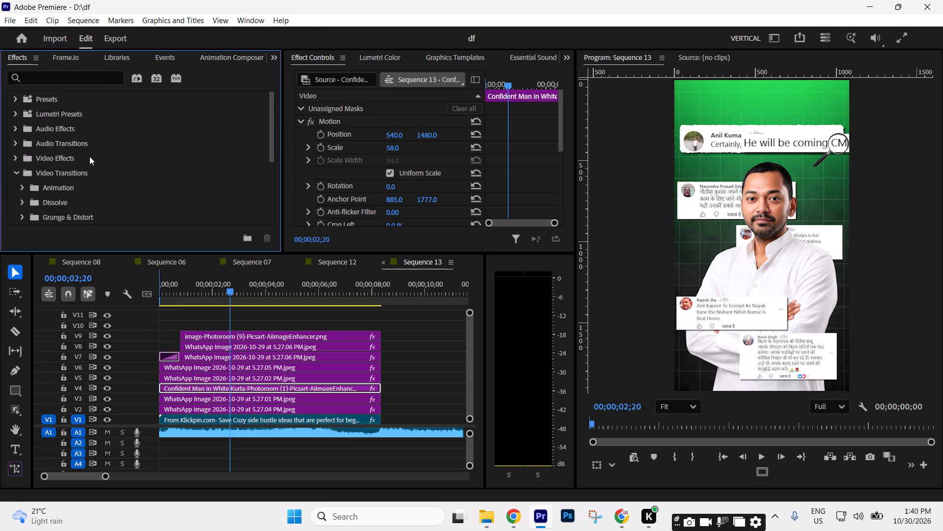
{"action": "scroll", "coordinate": [89, 156], "scroll_direction": "down", "scroll_amount": 5}
{"action": "scroll", "coordinate": [89, 155], "scroll_direction": "up", "scroll_amount": 4}
{"action": "scroll", "coordinate": [89, 155], "scroll_direction": "down", "scroll_amount": 5}
{"action": "scroll", "coordinate": [90, 155], "scroll_direction": "up", "scroll_amount": 1}
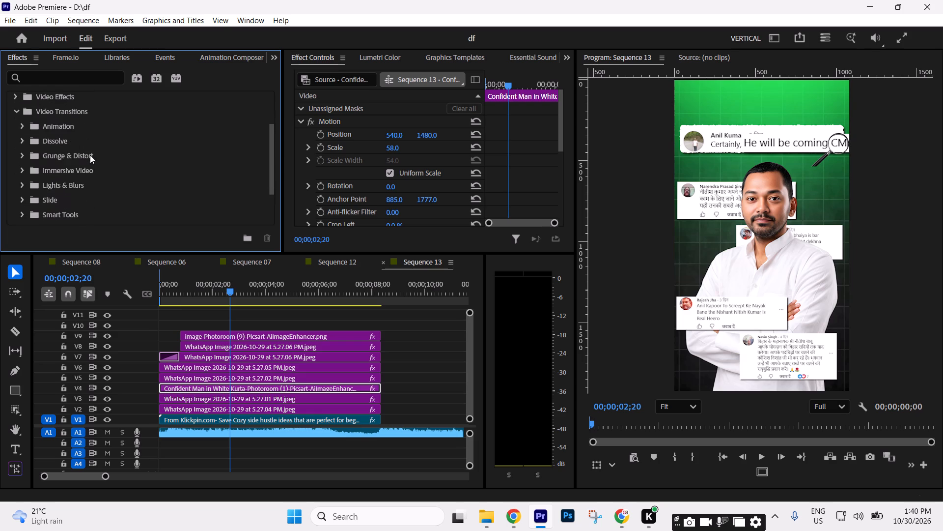
{"action": "left_click", "coordinate": [19, 127]}
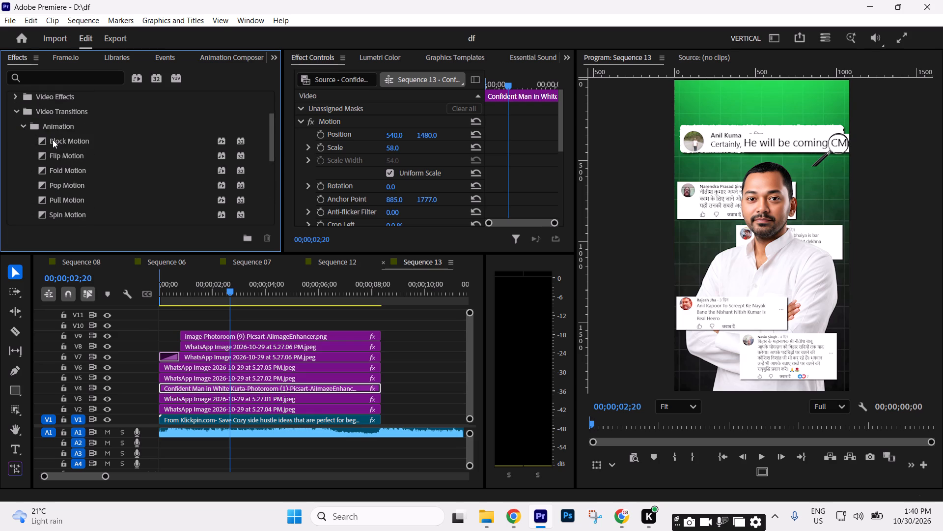
{"action": "scroll", "coordinate": [109, 166], "scroll_direction": "down", "scroll_amount": 8}
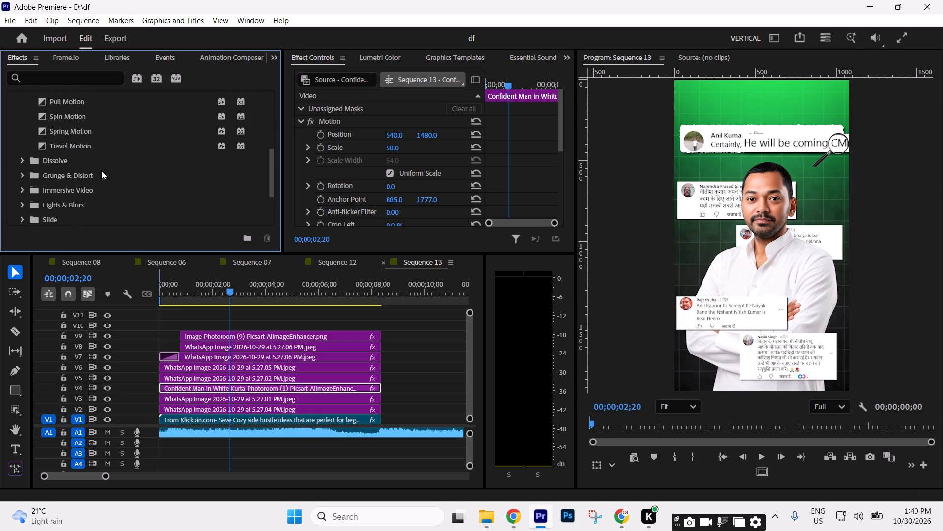
{"action": "left_click", "coordinate": [22, 161]}
{"action": "scroll", "coordinate": [83, 159], "scroll_direction": "down", "scroll_amount": 14}
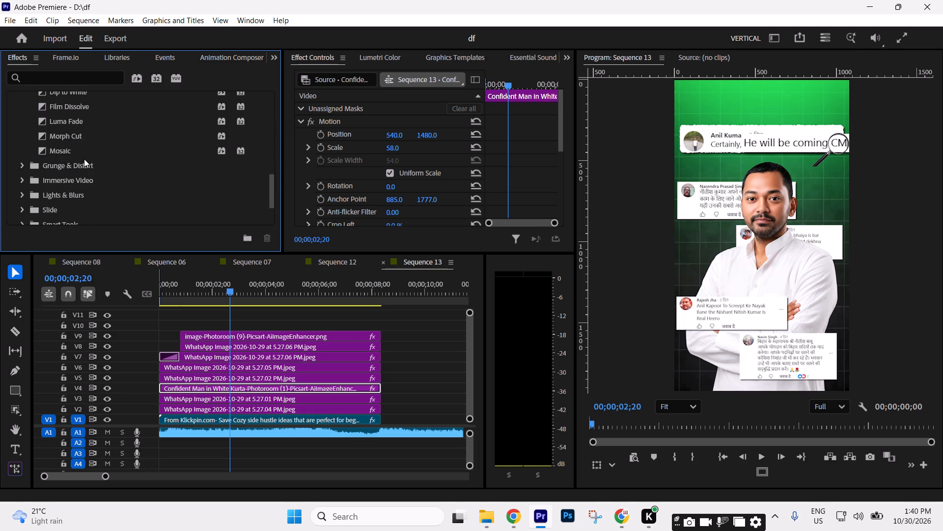
{"action": "scroll", "coordinate": [60, 161], "scroll_direction": "down", "scroll_amount": 4}
{"action": "left_click", "coordinate": [20, 116]}
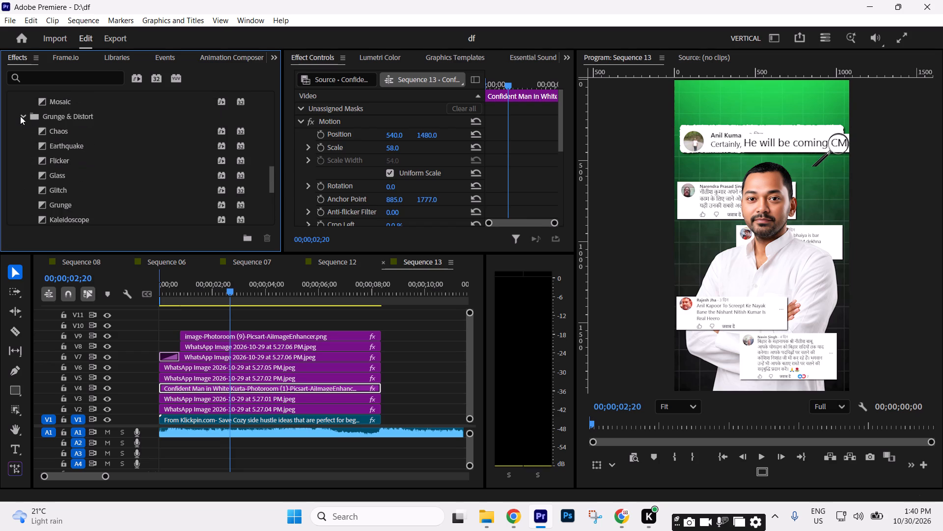
{"action": "scroll", "coordinate": [79, 156], "scroll_direction": "down", "scroll_amount": 4}
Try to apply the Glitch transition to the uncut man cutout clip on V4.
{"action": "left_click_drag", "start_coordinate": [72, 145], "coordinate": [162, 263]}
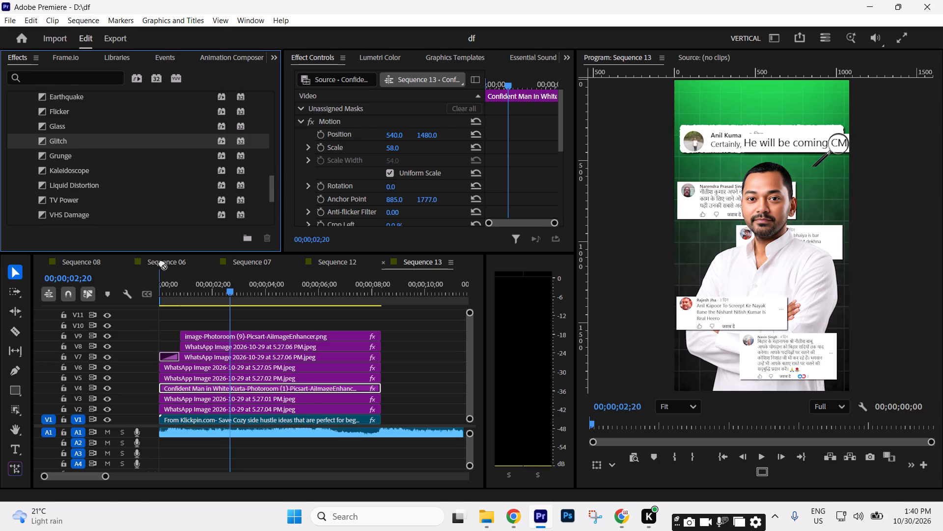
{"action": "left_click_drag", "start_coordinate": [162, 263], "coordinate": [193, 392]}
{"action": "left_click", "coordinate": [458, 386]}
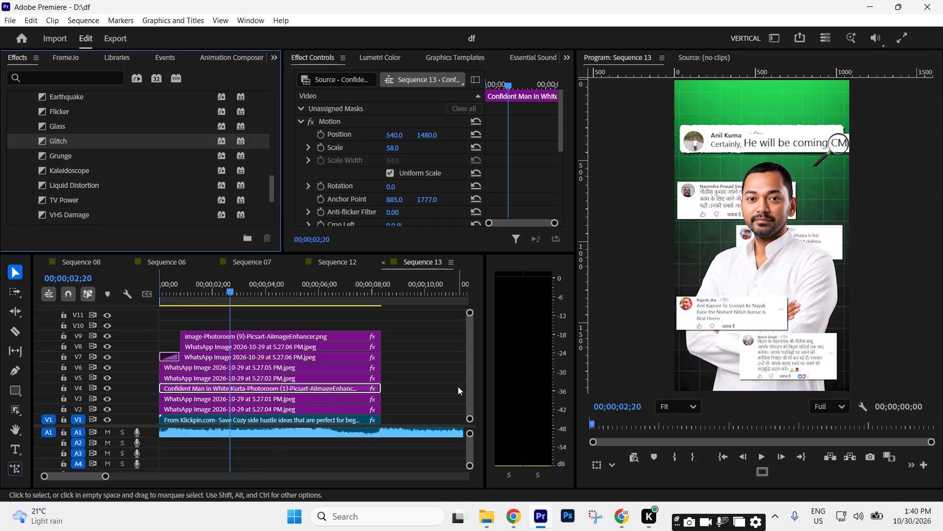
Split the man cutout clip on V4 at about 00;00;01;18.
{"action": "left_click", "coordinate": [206, 386]}
{"action": "key", "text": "c"}
{"action": "left_click", "coordinate": [202, 390]}
{"action": "key", "text": "v"}
{"action": "left_click", "coordinate": [216, 389]}
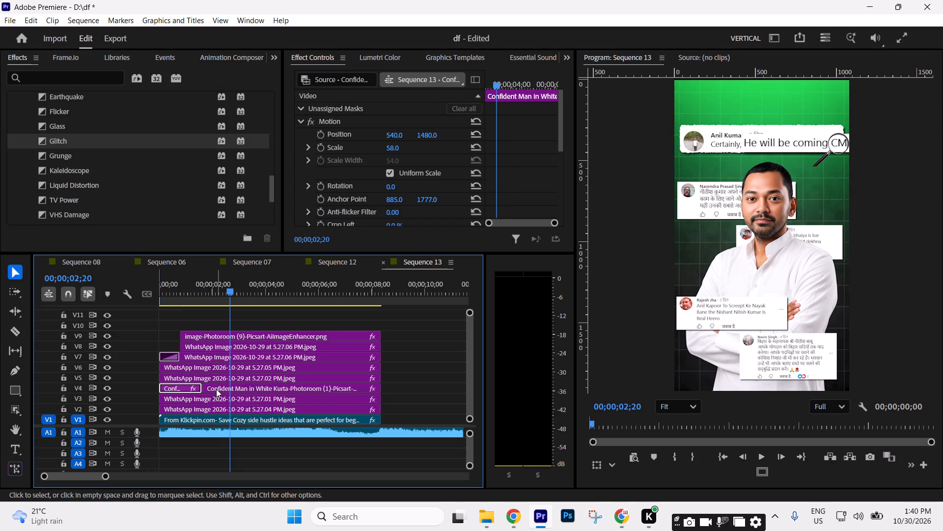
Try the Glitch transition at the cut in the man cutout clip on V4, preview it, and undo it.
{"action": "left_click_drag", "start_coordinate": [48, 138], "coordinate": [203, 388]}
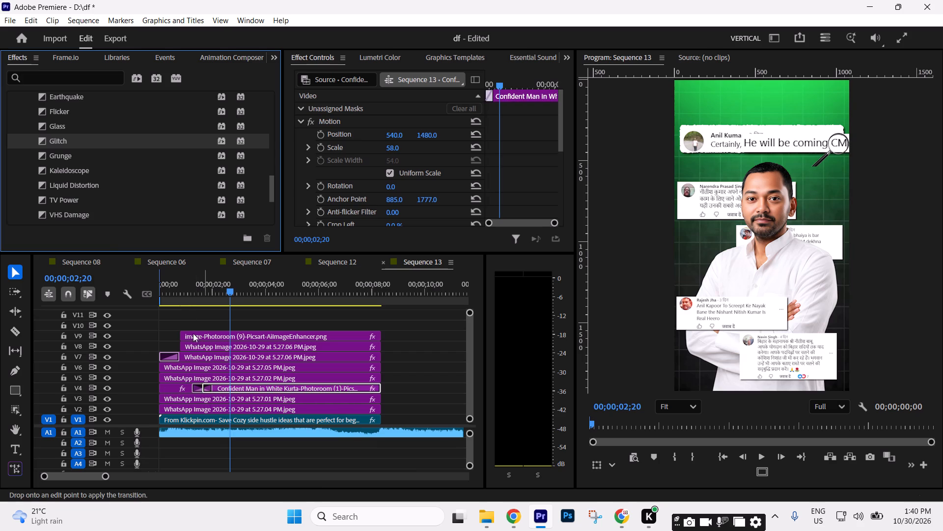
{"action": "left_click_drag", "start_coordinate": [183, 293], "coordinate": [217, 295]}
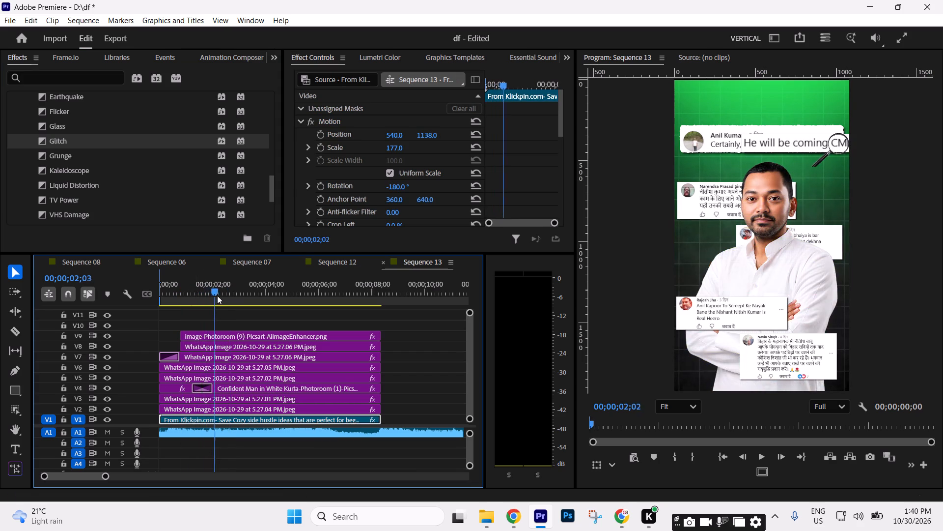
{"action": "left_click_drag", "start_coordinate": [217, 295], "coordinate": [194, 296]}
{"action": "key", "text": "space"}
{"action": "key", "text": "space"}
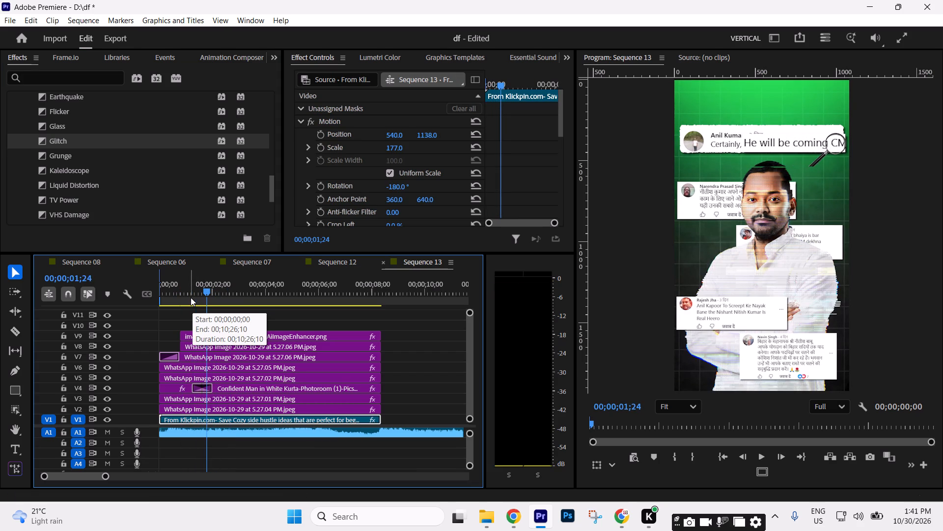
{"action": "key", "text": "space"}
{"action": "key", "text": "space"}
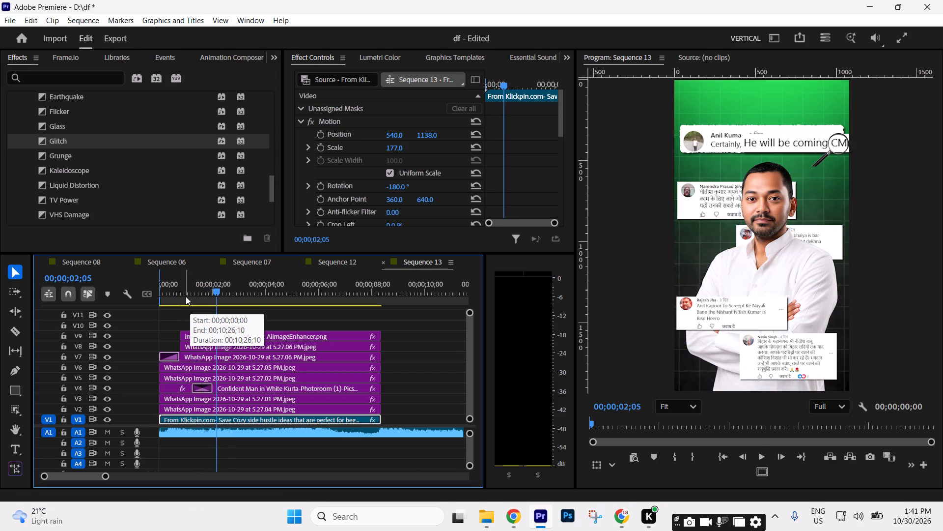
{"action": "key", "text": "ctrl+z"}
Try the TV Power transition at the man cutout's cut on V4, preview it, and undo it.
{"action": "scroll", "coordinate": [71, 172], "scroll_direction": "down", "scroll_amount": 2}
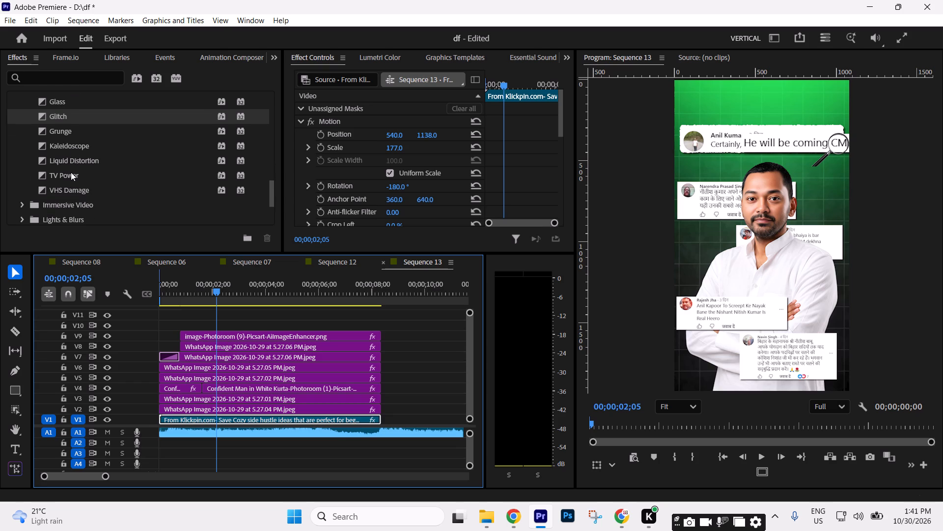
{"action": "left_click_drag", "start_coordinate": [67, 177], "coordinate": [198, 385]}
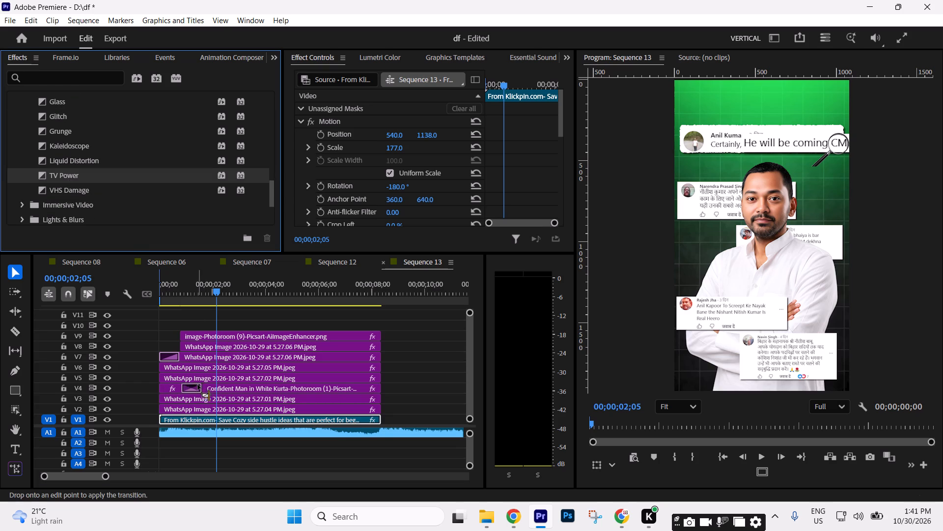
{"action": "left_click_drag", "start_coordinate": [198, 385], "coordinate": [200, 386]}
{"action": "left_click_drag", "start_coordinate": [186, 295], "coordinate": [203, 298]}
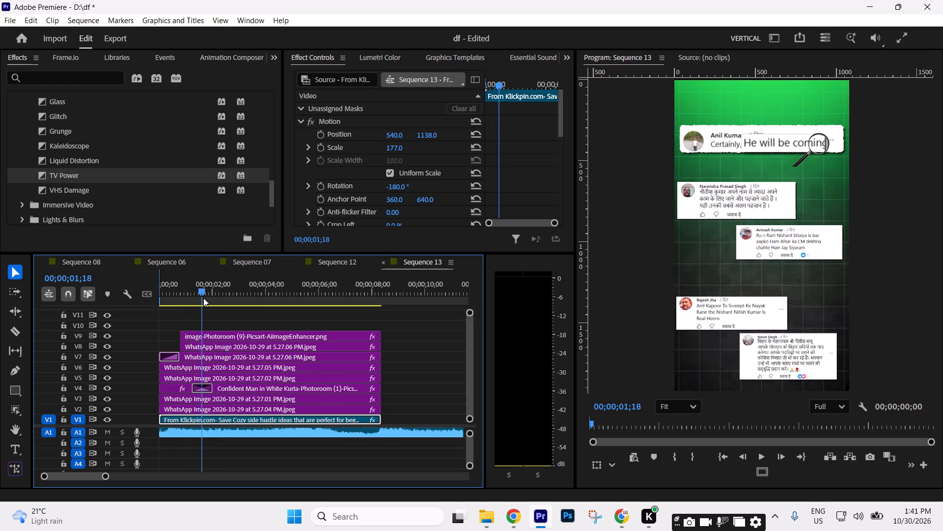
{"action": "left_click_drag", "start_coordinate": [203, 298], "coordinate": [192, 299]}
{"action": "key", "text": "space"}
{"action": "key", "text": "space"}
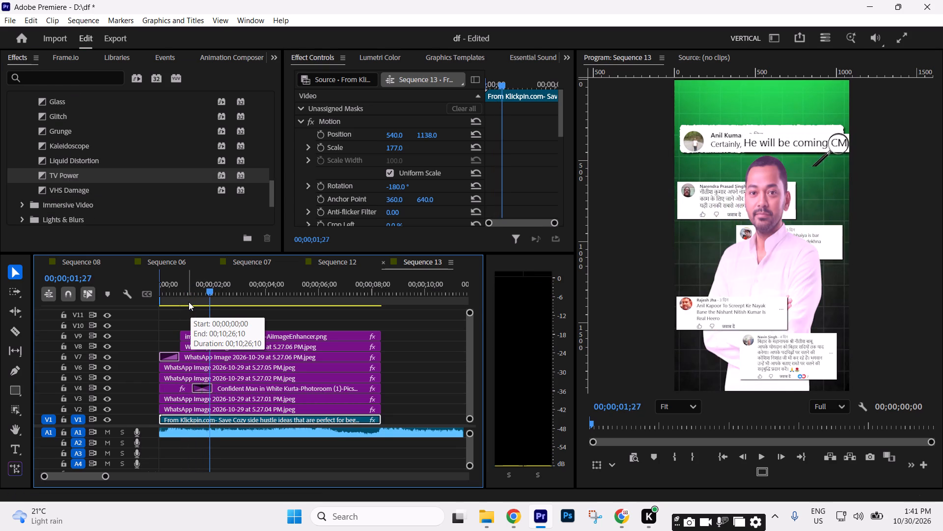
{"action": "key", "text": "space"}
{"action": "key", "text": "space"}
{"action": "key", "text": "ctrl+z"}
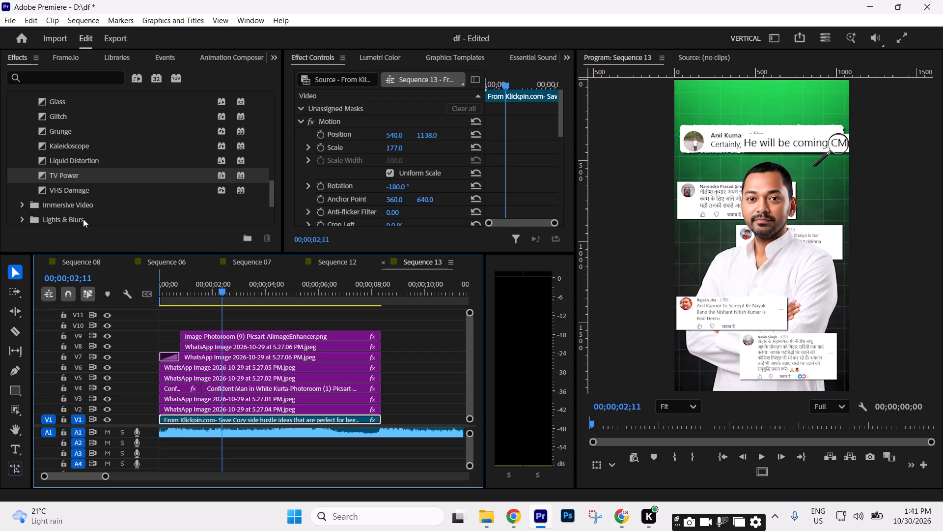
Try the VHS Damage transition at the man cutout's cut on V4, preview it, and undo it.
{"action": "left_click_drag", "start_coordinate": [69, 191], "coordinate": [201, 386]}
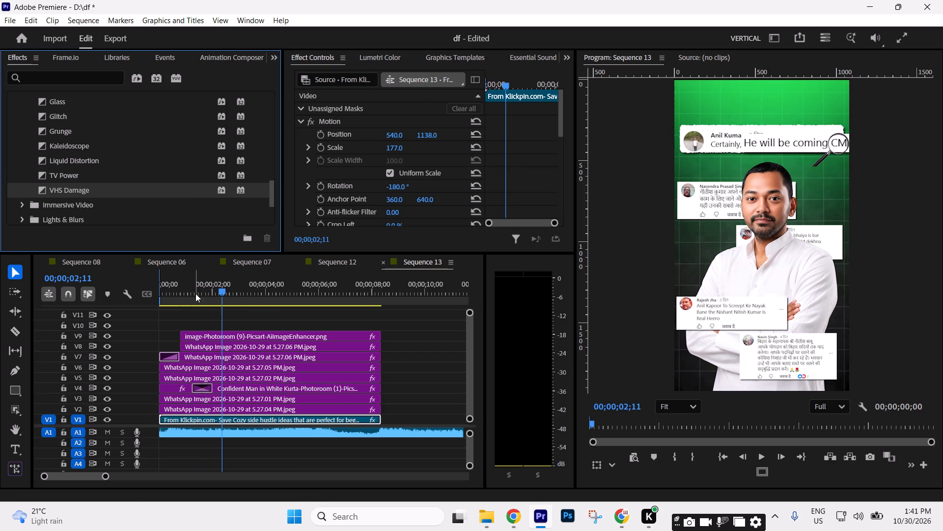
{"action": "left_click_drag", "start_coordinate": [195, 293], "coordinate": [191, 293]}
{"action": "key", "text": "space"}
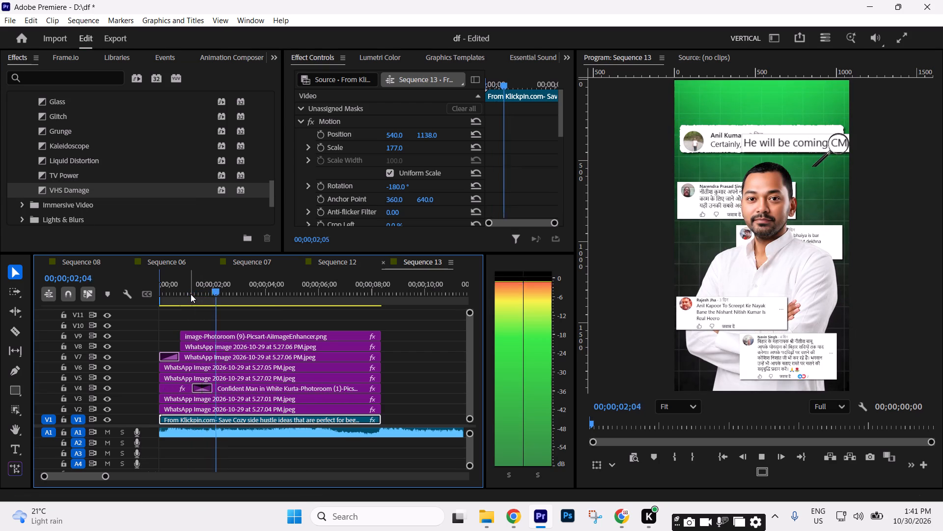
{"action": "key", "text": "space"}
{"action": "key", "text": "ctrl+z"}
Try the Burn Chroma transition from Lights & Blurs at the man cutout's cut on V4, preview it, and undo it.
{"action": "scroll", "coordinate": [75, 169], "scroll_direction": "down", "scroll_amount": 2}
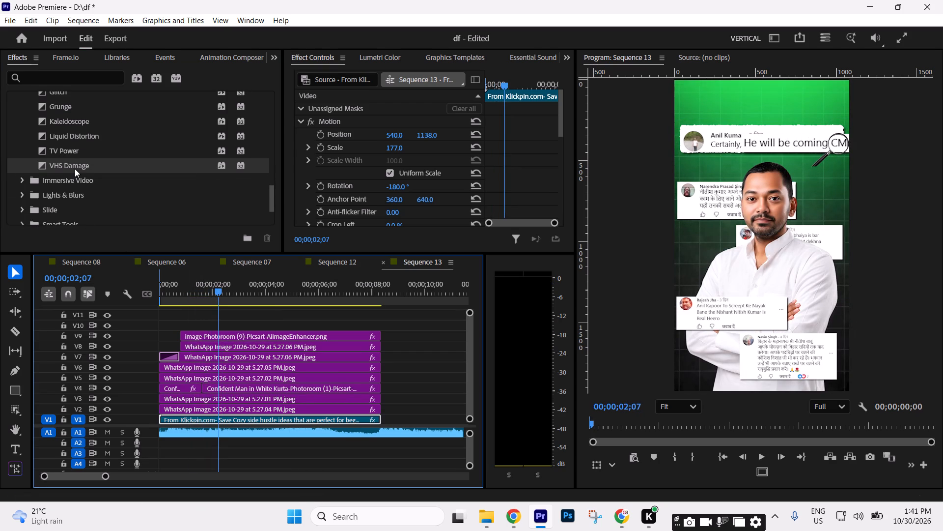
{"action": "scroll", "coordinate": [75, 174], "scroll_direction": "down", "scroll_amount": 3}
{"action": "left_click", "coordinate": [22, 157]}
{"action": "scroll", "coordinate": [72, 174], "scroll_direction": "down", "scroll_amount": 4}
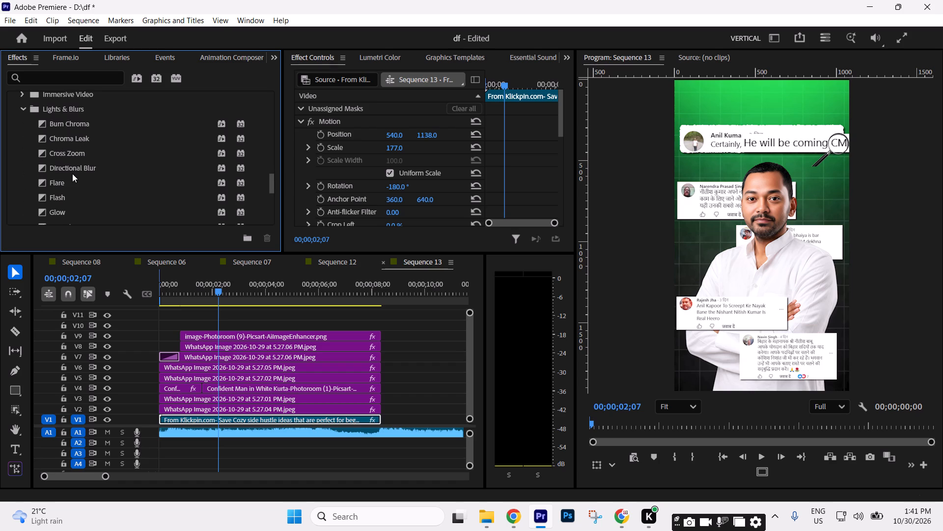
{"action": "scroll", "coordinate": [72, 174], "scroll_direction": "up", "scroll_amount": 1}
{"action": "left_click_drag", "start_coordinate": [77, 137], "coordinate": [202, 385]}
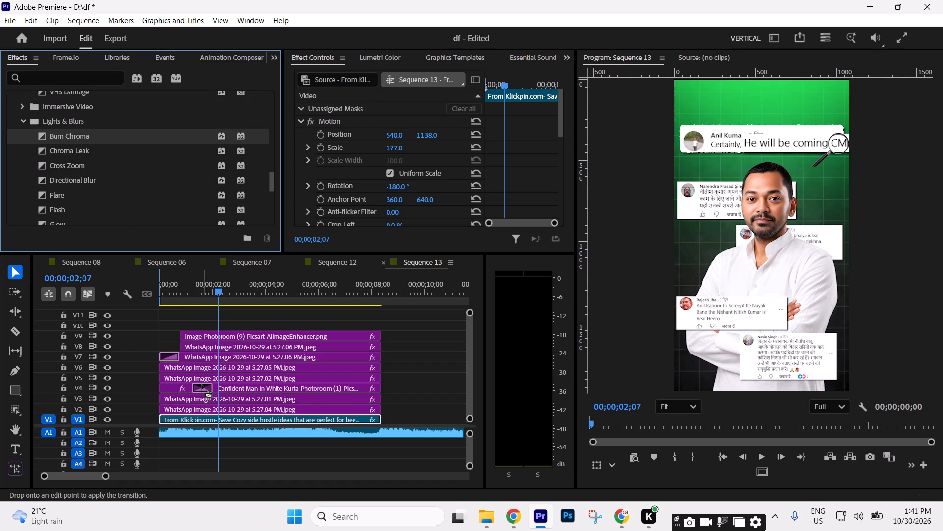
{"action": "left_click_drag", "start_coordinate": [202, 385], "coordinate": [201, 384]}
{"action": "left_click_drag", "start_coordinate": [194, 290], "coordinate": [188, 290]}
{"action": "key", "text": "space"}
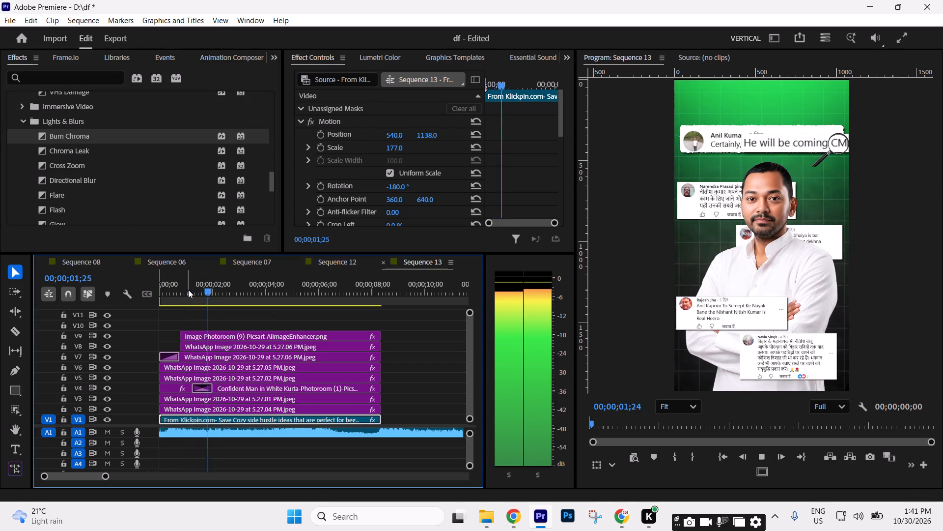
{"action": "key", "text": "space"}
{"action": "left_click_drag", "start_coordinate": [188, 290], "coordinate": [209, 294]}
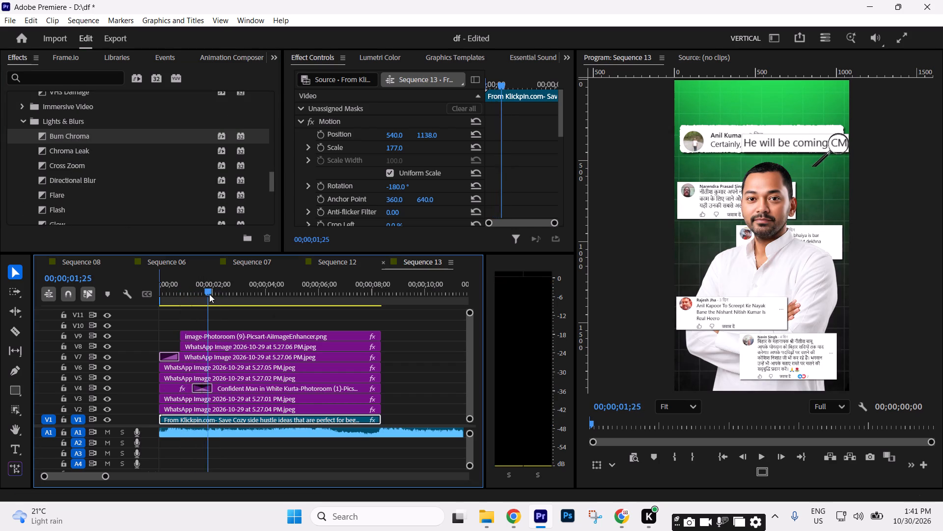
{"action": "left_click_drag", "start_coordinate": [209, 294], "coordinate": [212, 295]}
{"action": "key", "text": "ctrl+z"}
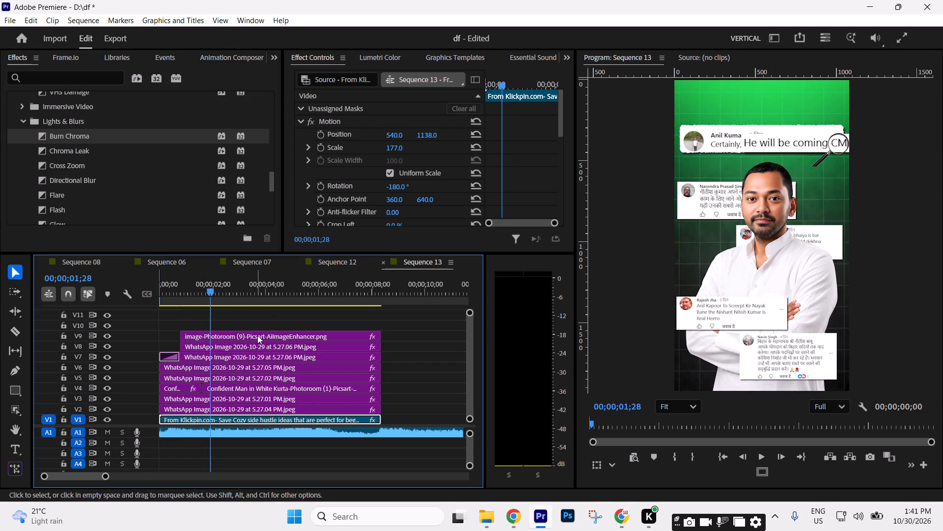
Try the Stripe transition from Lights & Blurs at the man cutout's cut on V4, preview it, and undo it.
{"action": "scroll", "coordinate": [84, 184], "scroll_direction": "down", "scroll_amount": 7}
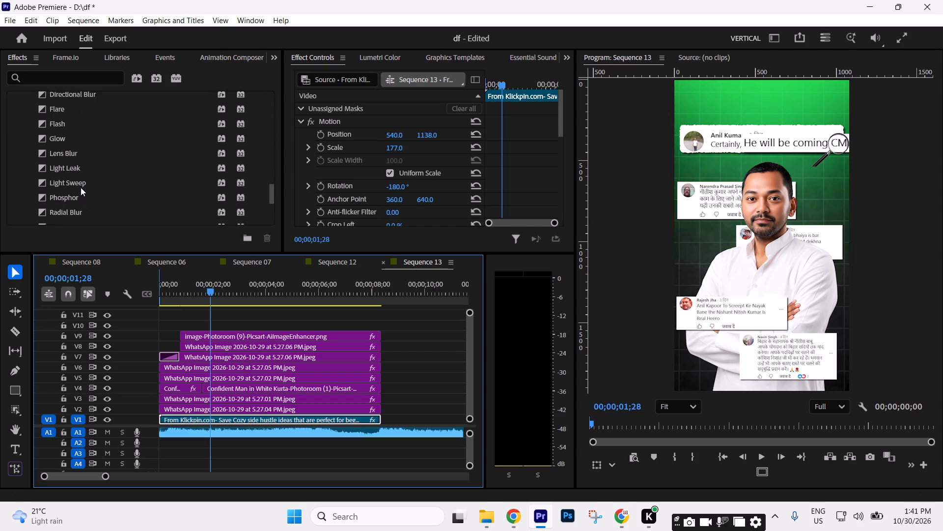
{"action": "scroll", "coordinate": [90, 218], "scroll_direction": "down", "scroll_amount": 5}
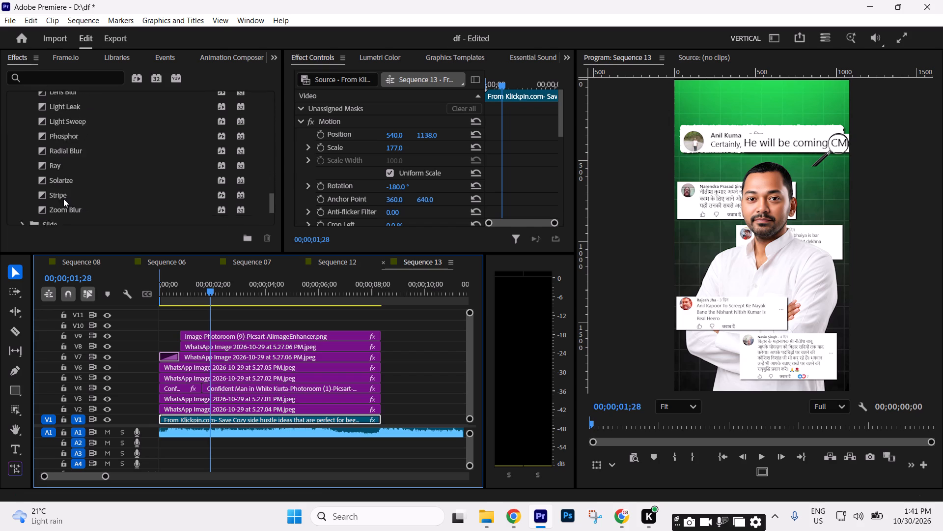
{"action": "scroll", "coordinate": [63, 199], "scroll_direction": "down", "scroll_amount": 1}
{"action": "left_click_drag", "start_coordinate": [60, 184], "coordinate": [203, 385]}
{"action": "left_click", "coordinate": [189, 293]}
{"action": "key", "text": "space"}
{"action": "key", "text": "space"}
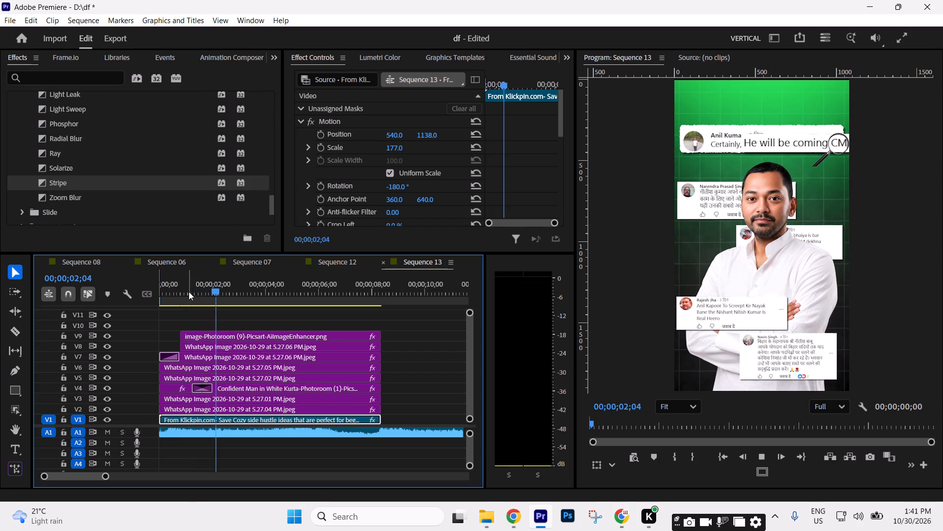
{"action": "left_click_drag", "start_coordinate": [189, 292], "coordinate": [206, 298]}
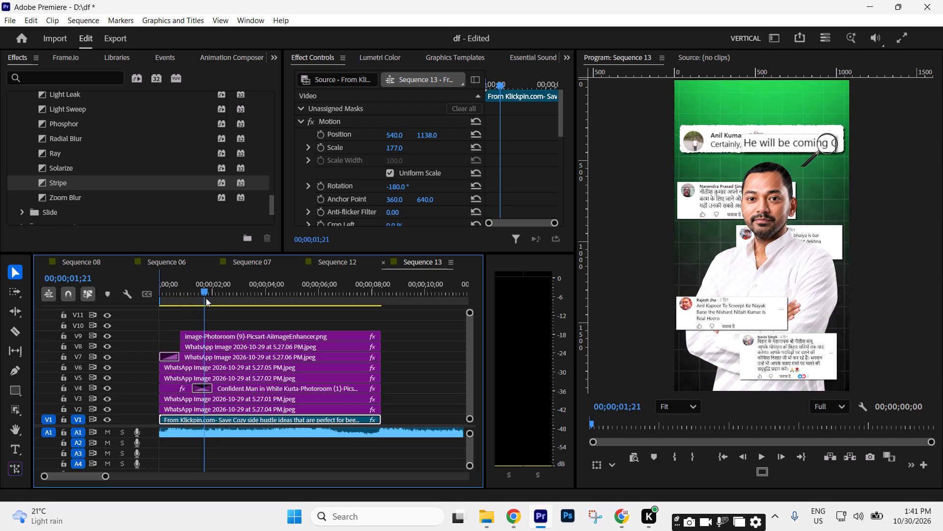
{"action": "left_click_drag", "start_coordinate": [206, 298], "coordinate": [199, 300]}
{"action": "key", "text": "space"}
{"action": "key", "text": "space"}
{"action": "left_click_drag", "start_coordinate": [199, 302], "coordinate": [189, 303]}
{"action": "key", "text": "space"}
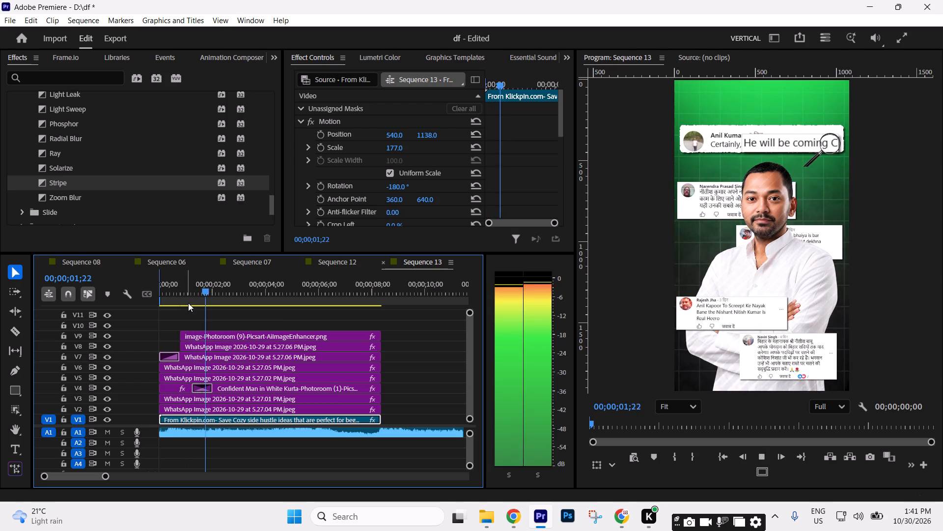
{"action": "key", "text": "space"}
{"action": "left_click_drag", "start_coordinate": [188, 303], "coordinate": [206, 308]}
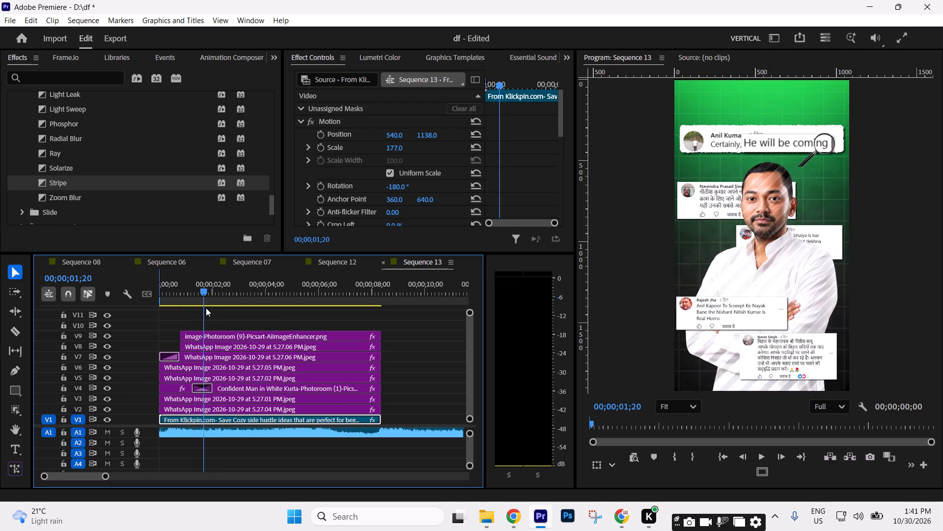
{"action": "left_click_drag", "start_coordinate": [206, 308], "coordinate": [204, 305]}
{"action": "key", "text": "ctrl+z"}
Play back the opening of Sequence 13 from the start to review the comment screenshot animations around the man cutout.
{"action": "left_click_drag", "start_coordinate": [185, 289], "coordinate": [176, 287]}
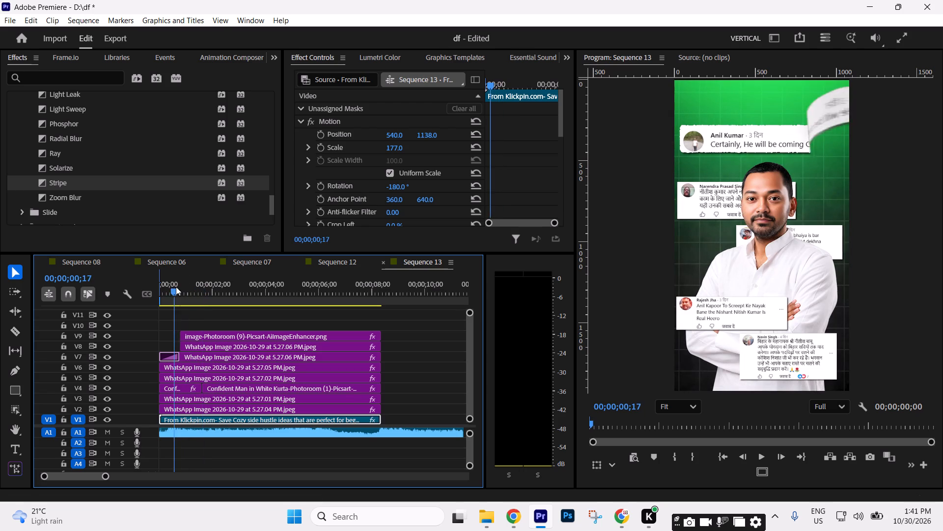
{"action": "left_click_drag", "start_coordinate": [176, 287], "coordinate": [141, 296]}
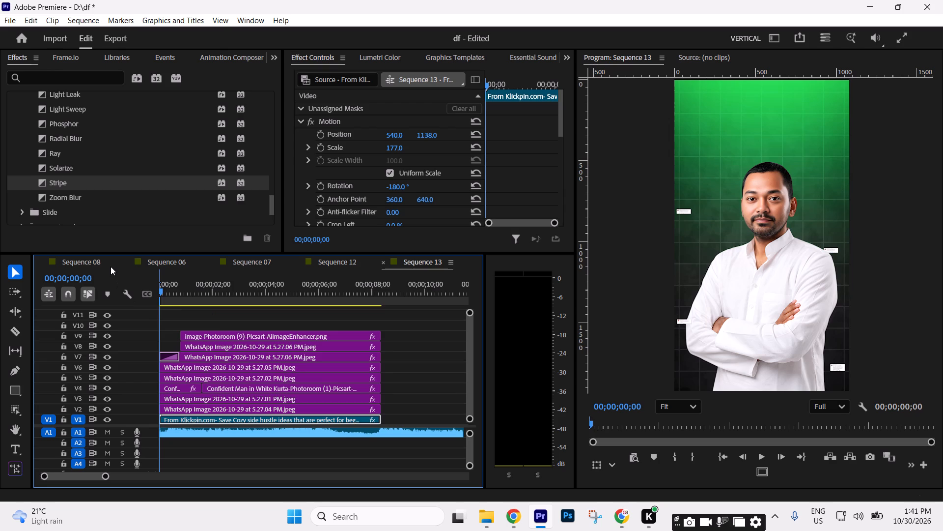
{"action": "left_click", "coordinate": [164, 305]}
{"action": "key", "text": "space"}
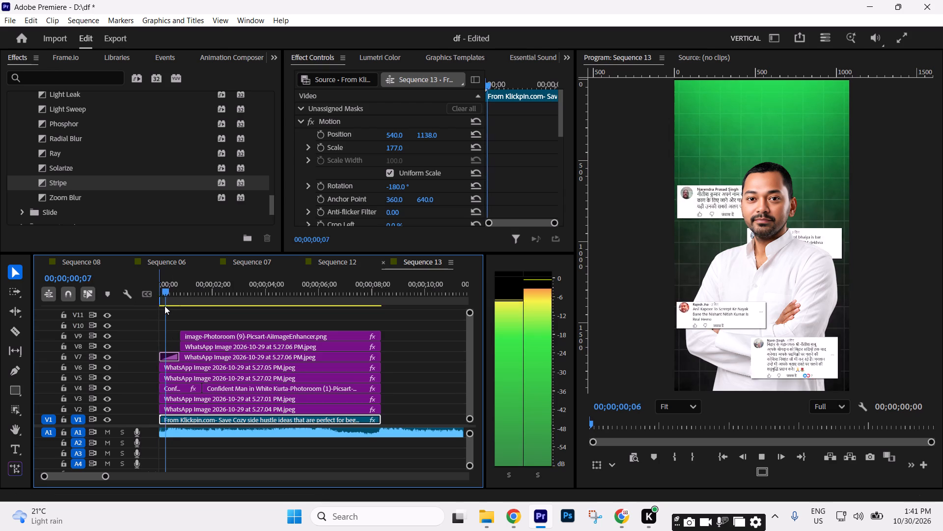
{"action": "key", "text": "space"}
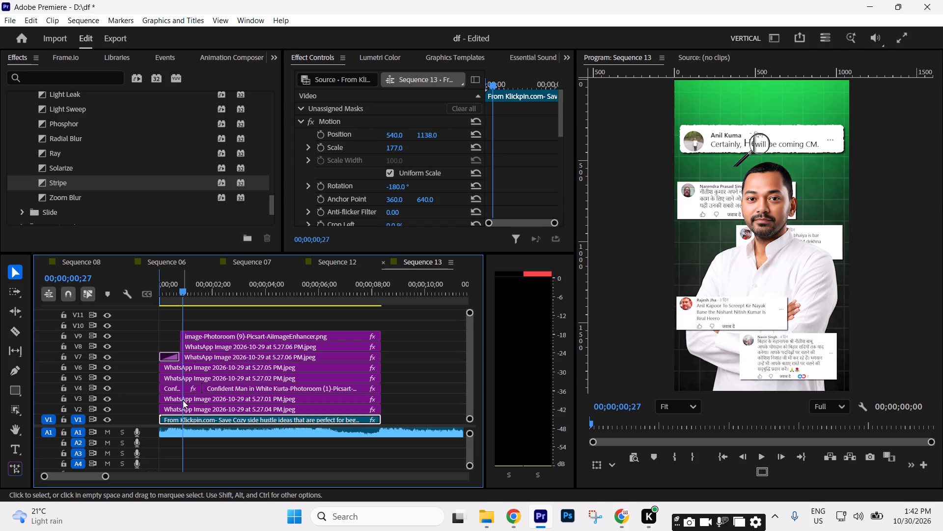
With the playhead at the start of Sequence 13, turn on track targeting for video tracks V2 through V10.
{"action": "left_click_drag", "start_coordinate": [108, 478], "coordinate": [94, 478]}
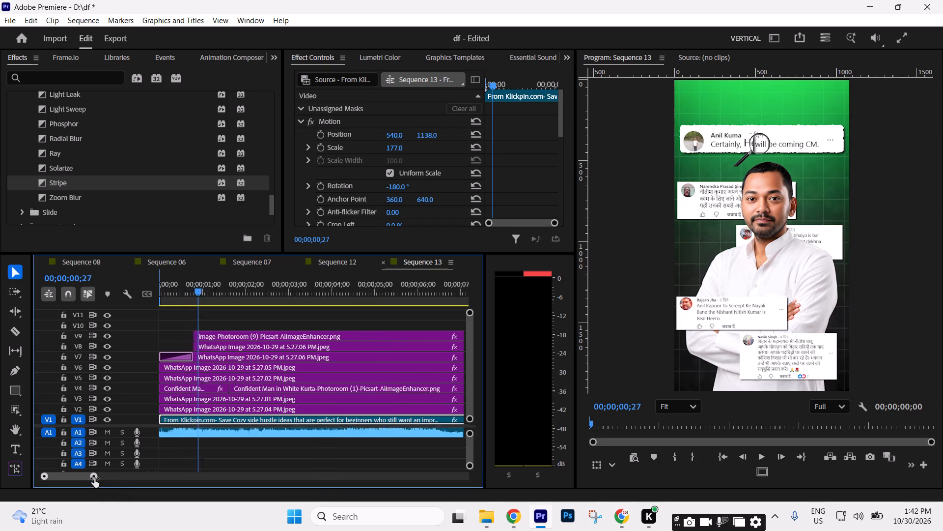
{"action": "left_click_drag", "start_coordinate": [94, 478], "coordinate": [84, 477]}
{"action": "left_click", "coordinate": [255, 316]}
{"action": "key", "text": "Up"}
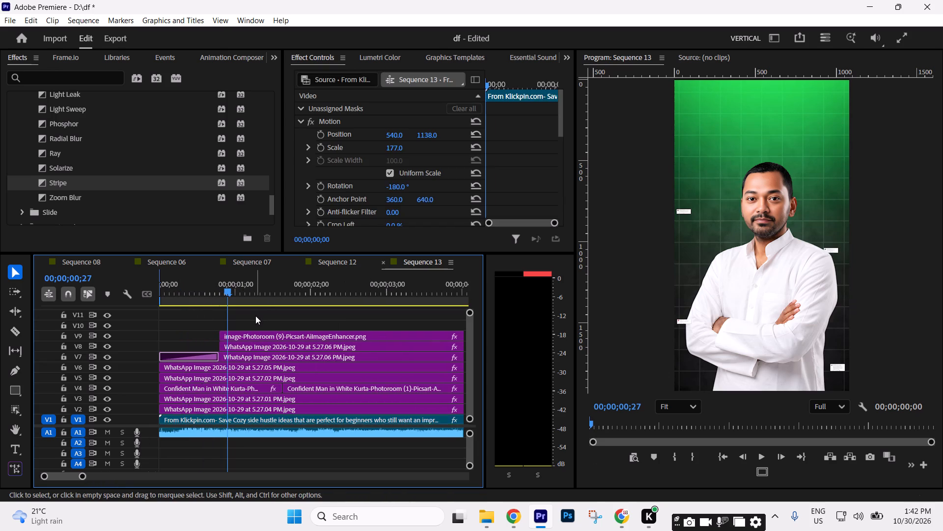
{"action": "left_click", "coordinate": [79, 410]}
{"action": "left_click", "coordinate": [78, 399]}
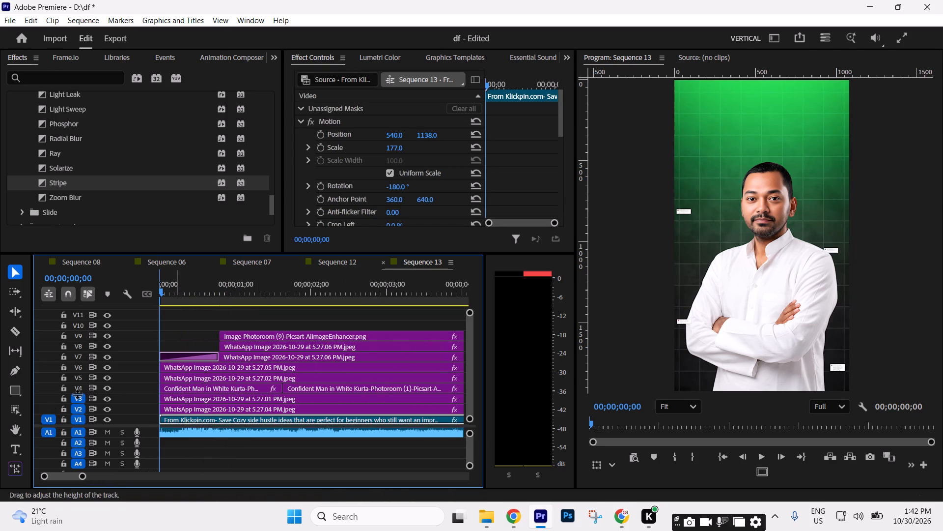
{"action": "left_click", "coordinate": [77, 387]}
{"action": "left_click", "coordinate": [79, 376]}
{"action": "left_click", "coordinate": [81, 368]}
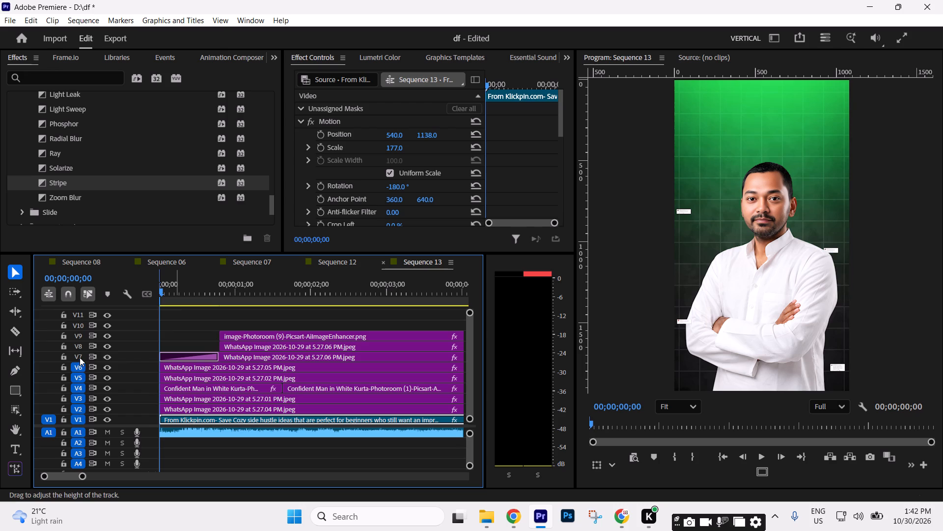
{"action": "left_click", "coordinate": [80, 357]}
{"action": "left_click", "coordinate": [78, 346]}
{"action": "left_click", "coordinate": [78, 332]}
{"action": "left_click", "coordinate": [80, 323]}
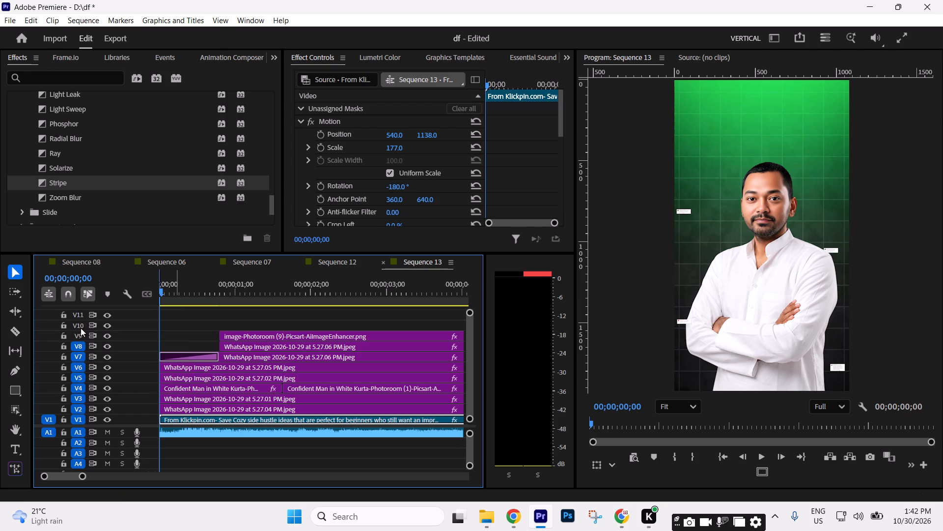
{"action": "left_click", "coordinate": [78, 325]}
{"action": "left_click", "coordinate": [78, 335]}
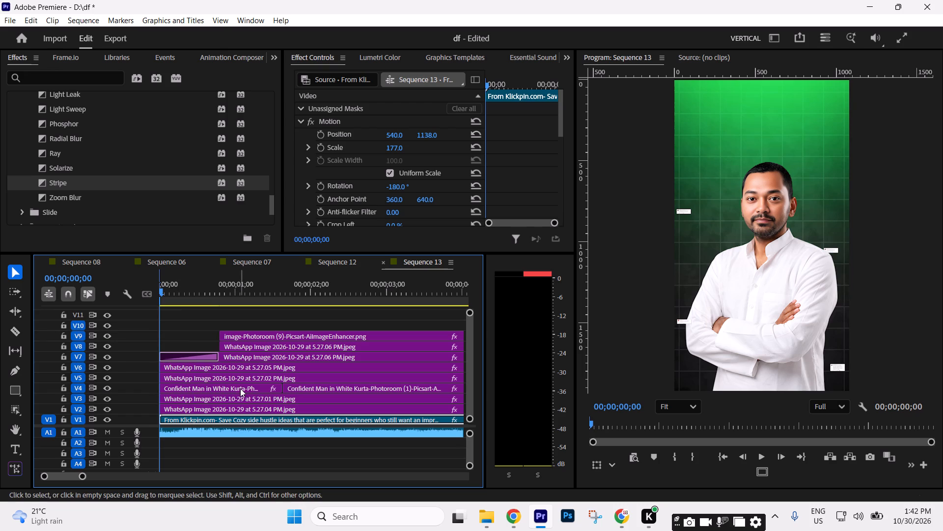
Delete the part of the man cutout that follows the cut on V4.
{"action": "left_click", "coordinate": [240, 388]}
{"action": "left_click", "coordinate": [318, 387]}
{"action": "key", "text": "Delete"}
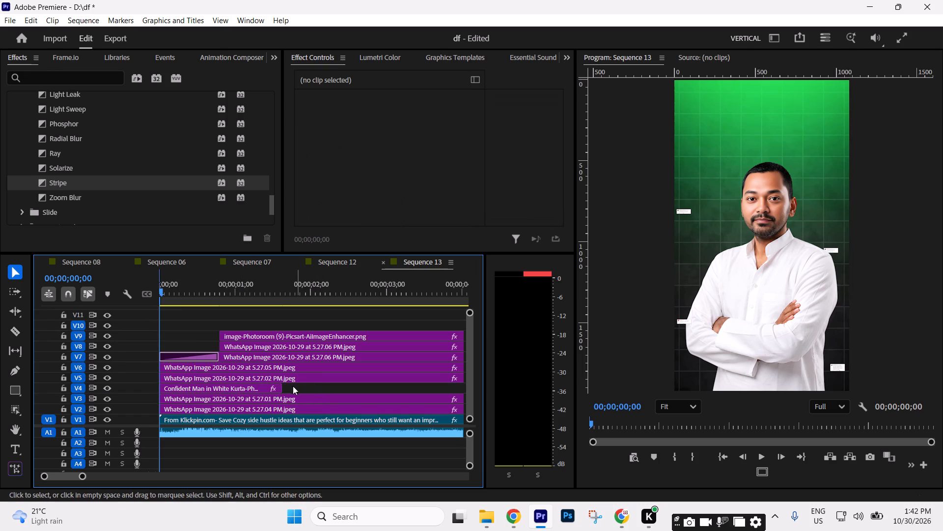
{"action": "left_click_drag", "start_coordinate": [287, 388], "coordinate": [256, 373]}
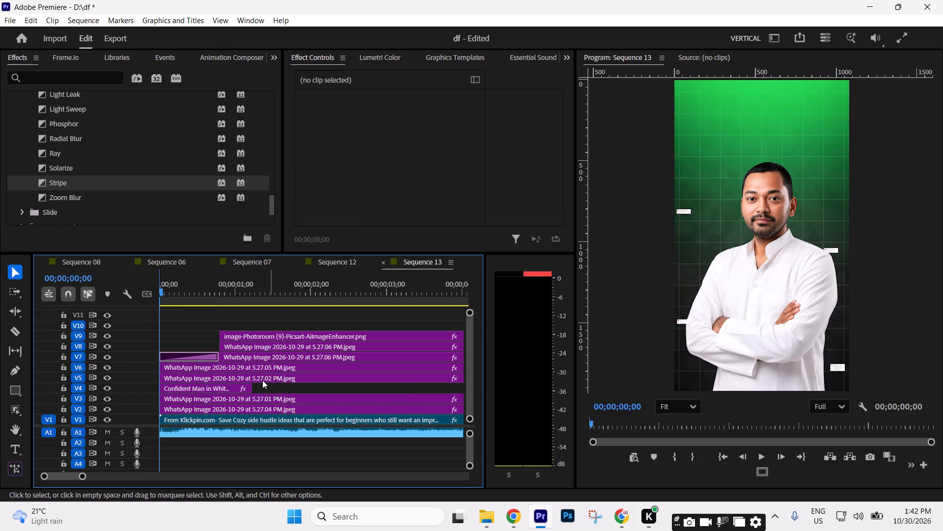
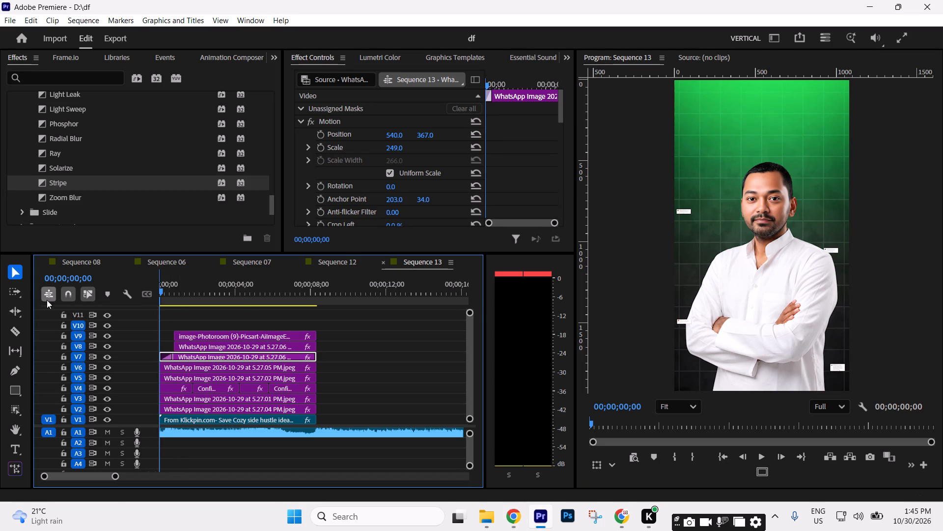
{"action": "key", "text": "space"}
{"action": "key", "text": "space"}
{"action": "key", "text": "space"}
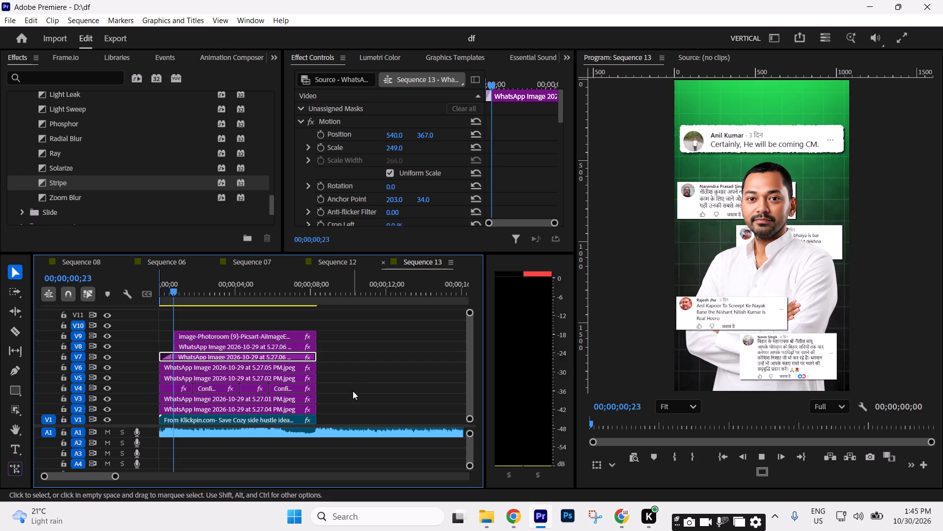
{"action": "key", "text": "space"}
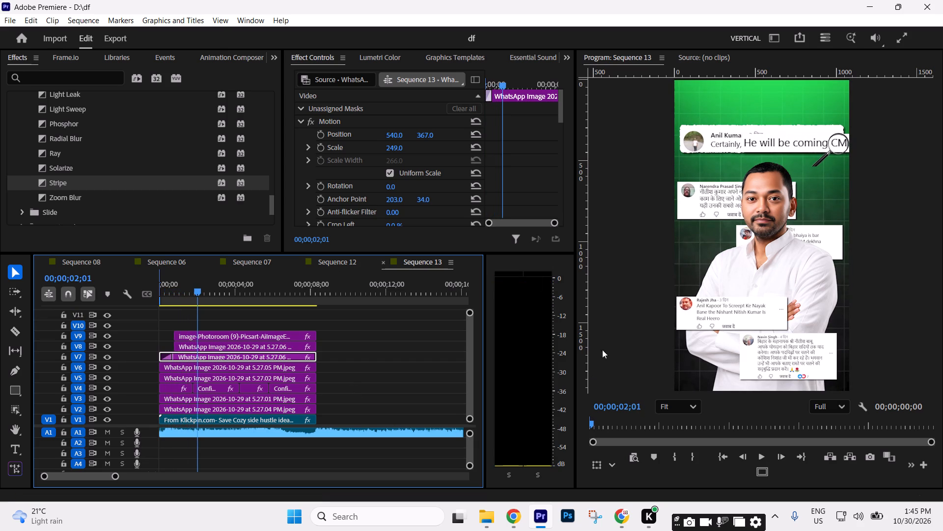
Copy the Roughen Edges effect from the V7 comment screenshot to the comment screenshots on V6, V5, V3 and V2.
{"action": "left_click", "coordinate": [227, 365]}
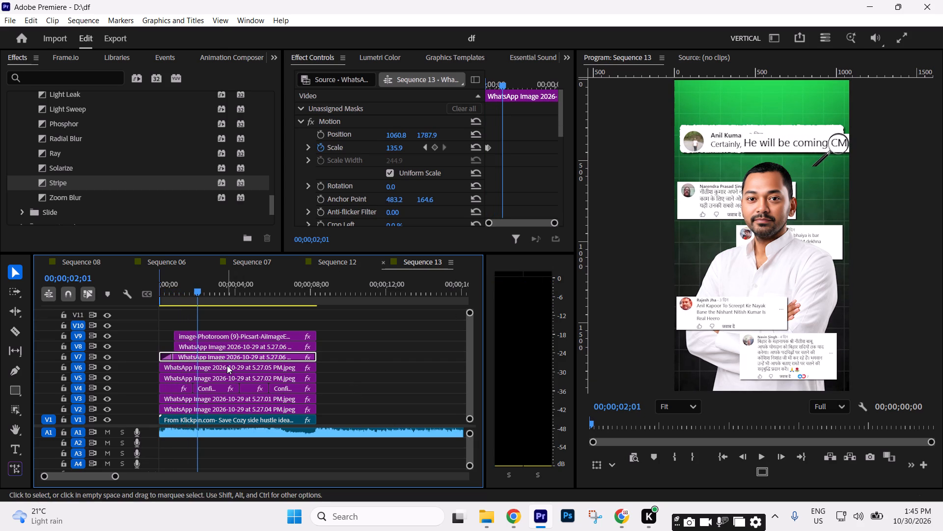
{"action": "left_click", "coordinate": [44, 78]}
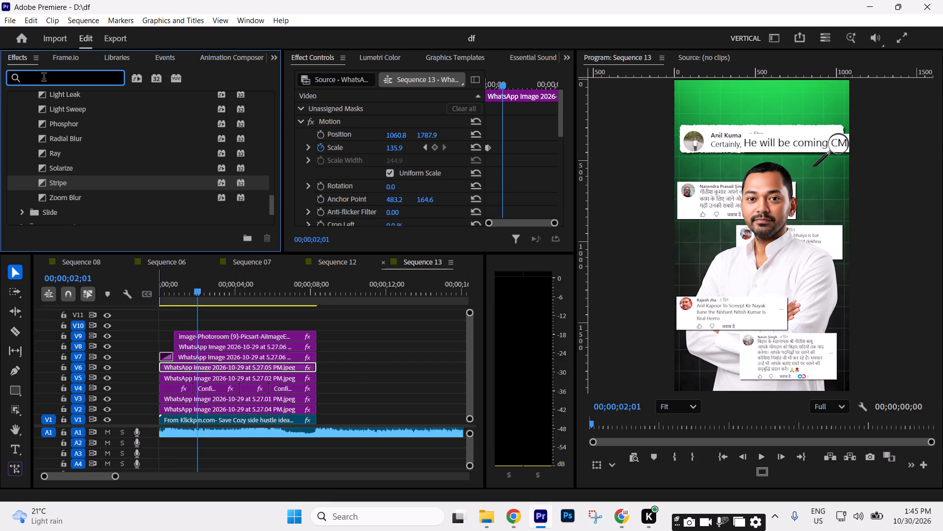
{"action": "left_click", "coordinate": [194, 357]}
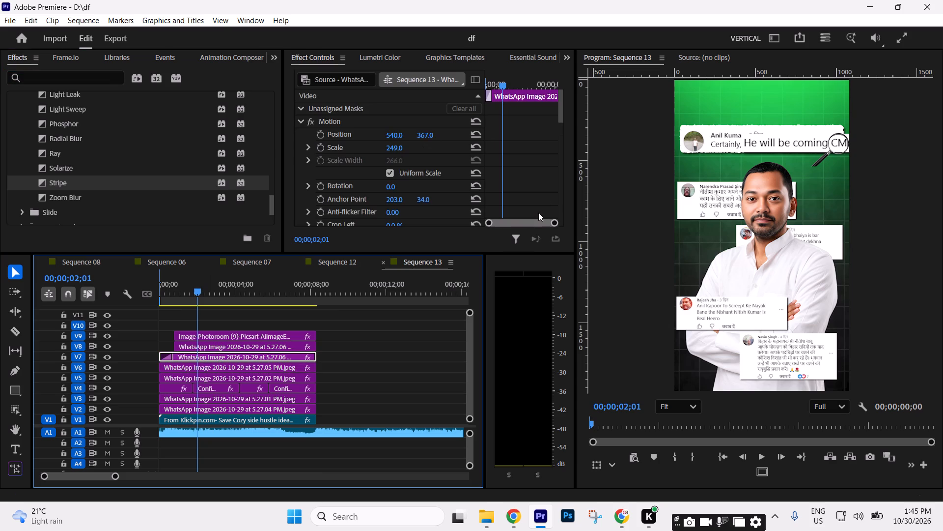
{"action": "scroll", "coordinate": [555, 192], "scroll_direction": "down", "scroll_amount": 16}
{"action": "left_click", "coordinate": [360, 145]}
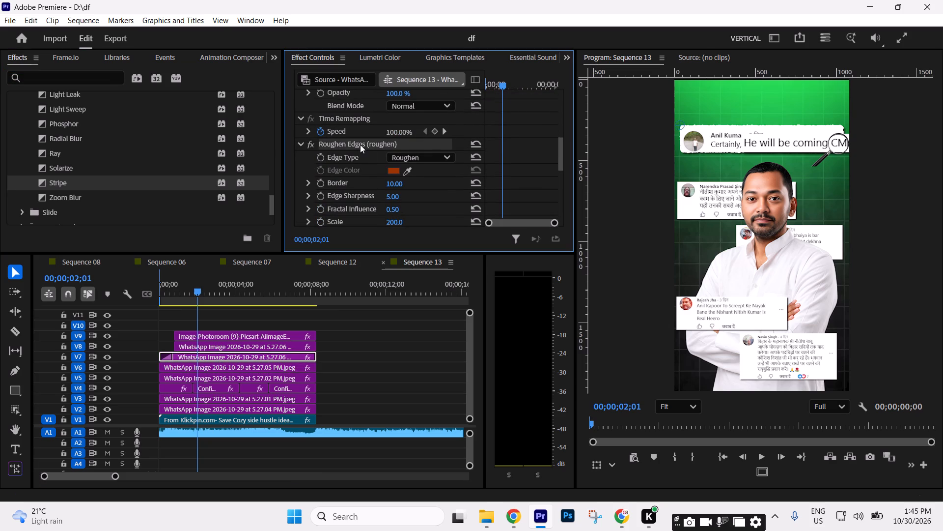
{"action": "key", "text": "ctrl+c"}
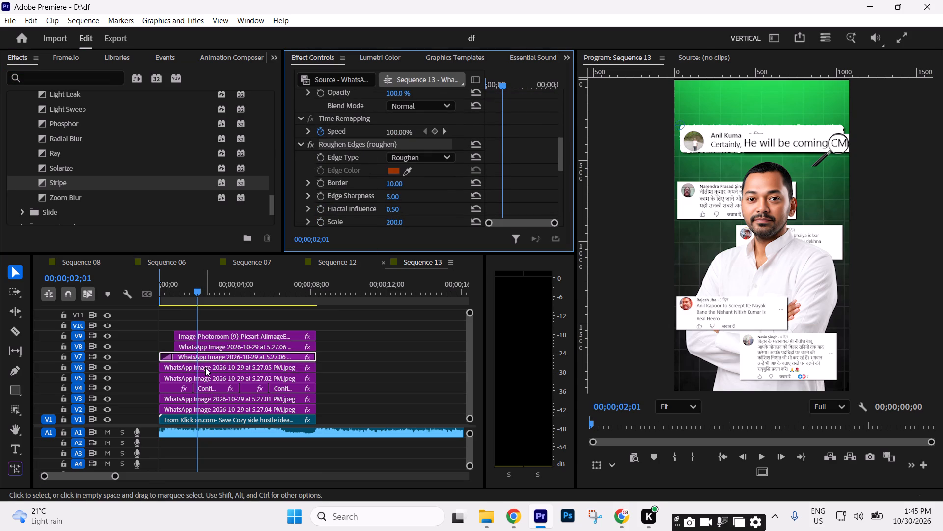
{"action": "left_click", "coordinate": [205, 367]}
{"action": "key", "text": "ctrl+v"}
{"action": "left_click", "coordinate": [201, 376]}
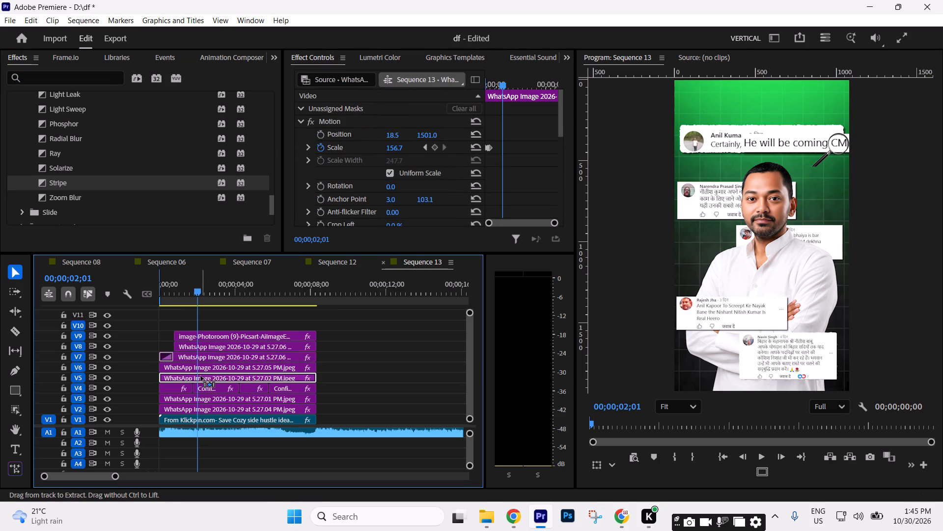
{"action": "key", "text": "ctrl+v"}
{"action": "left_click", "coordinate": [204, 396]}
{"action": "key", "text": "ctrl+v"}
{"action": "left_click", "coordinate": [207, 409]}
{"action": "key", "text": "ctrl+v"}
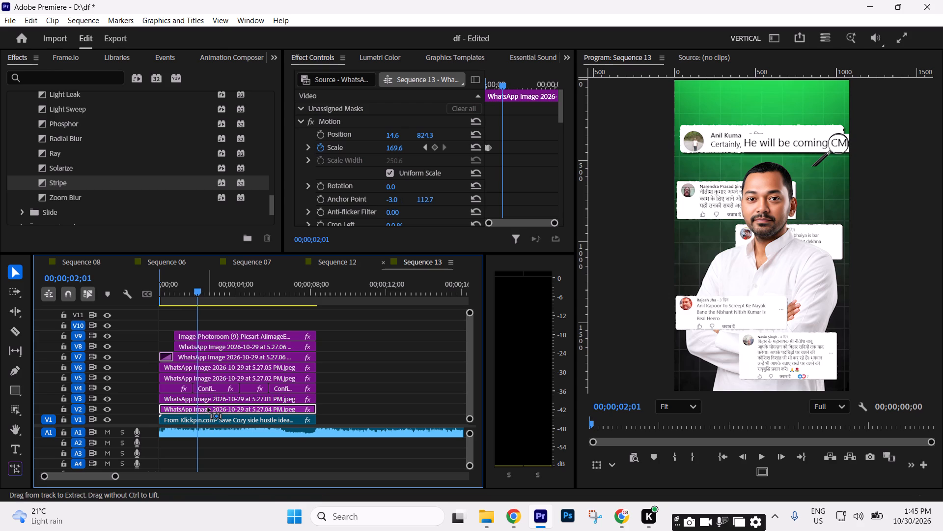
{"action": "key", "text": "space"}
{"action": "key", "text": "space"}
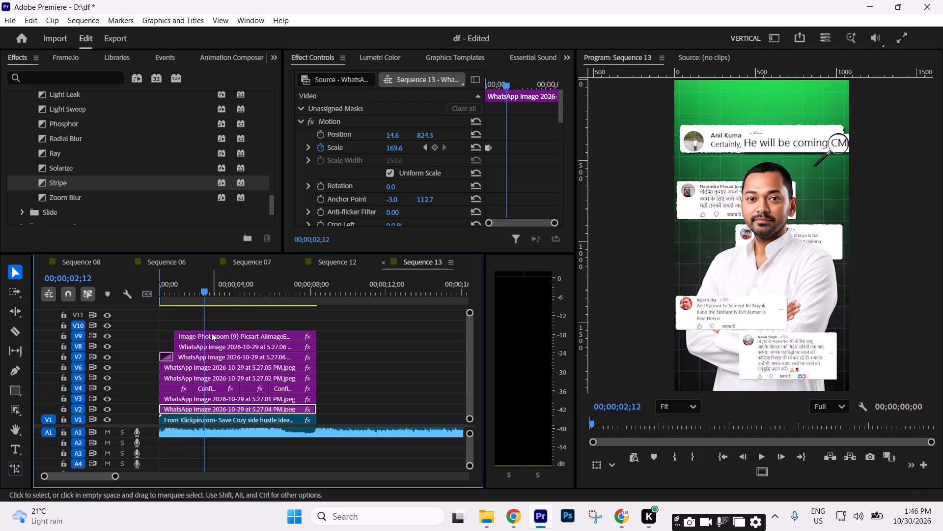
Copy the Drop Shadow effect from the V7 comment screenshot to the screenshots on V6, V5, V3 and V2.
{"action": "left_click", "coordinate": [208, 350]}
{"action": "left_click", "coordinate": [207, 358]}
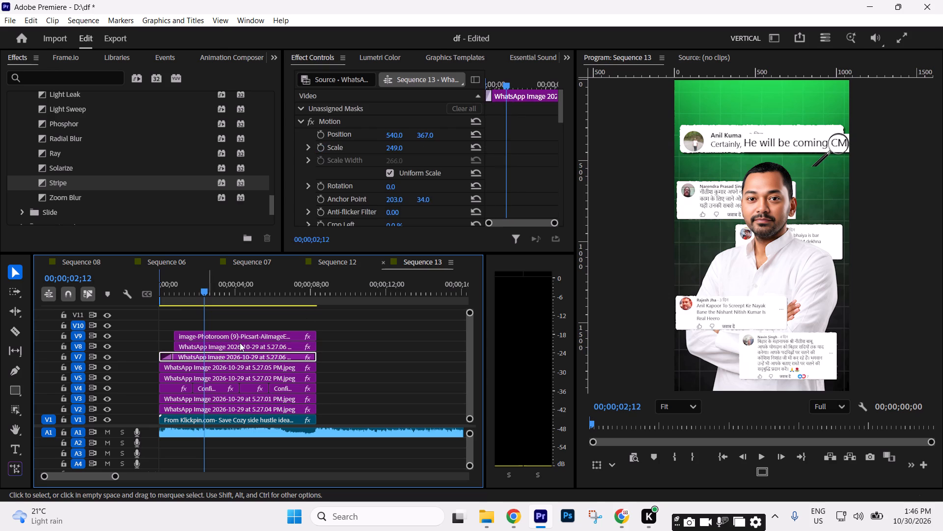
{"action": "scroll", "coordinate": [520, 184], "scroll_direction": "down", "scroll_amount": 16}
{"action": "scroll", "coordinate": [522, 183], "scroll_direction": "down", "scroll_amount": 6}
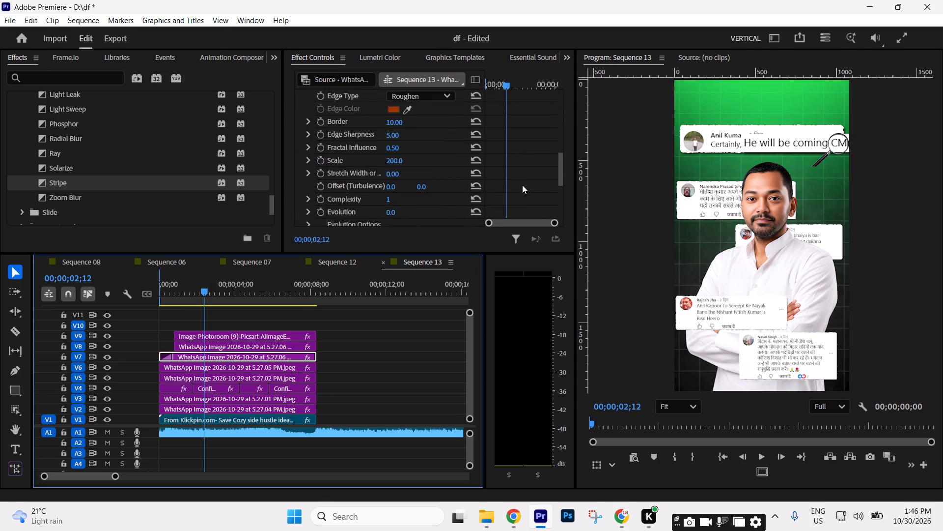
{"action": "scroll", "coordinate": [522, 186], "scroll_direction": "down", "scroll_amount": 6}
{"action": "left_click", "coordinate": [394, 152]}
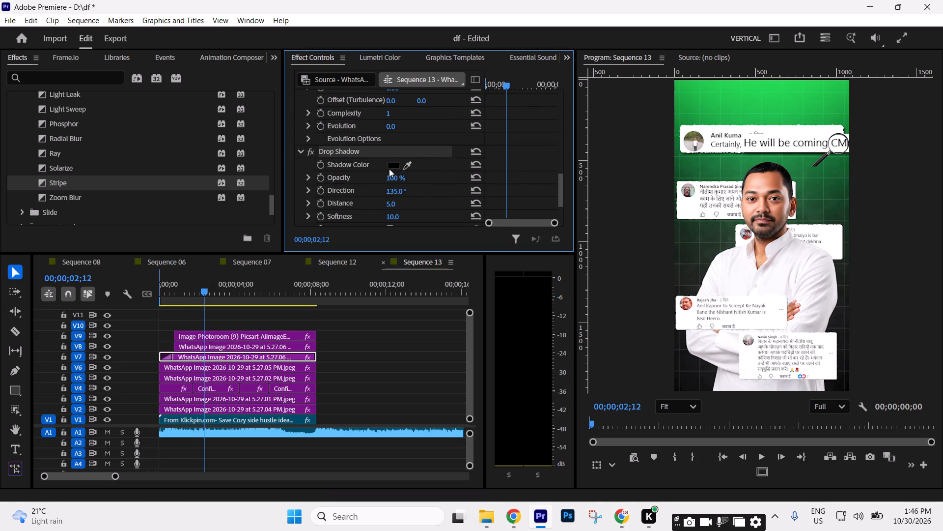
{"action": "key", "text": "ctrl+c"}
{"action": "left_click", "coordinate": [191, 368]}
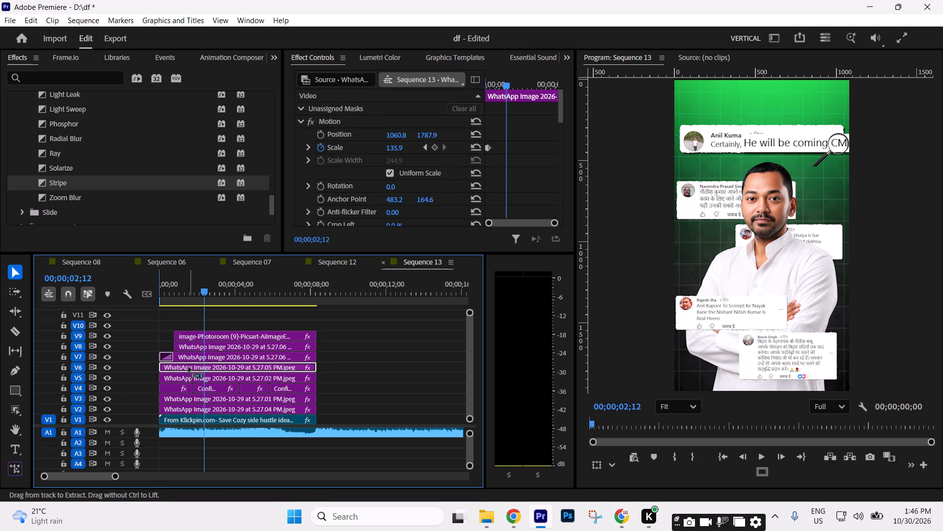
{"action": "key", "text": "ctrl+v"}
{"action": "left_click", "coordinate": [192, 378]}
{"action": "key", "text": "ctrl+v"}
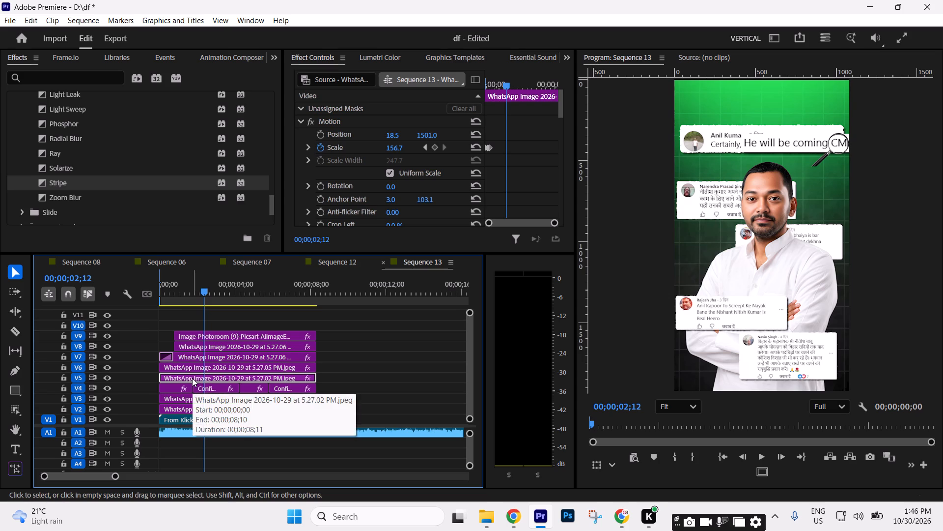
{"action": "left_click", "coordinate": [189, 400]}
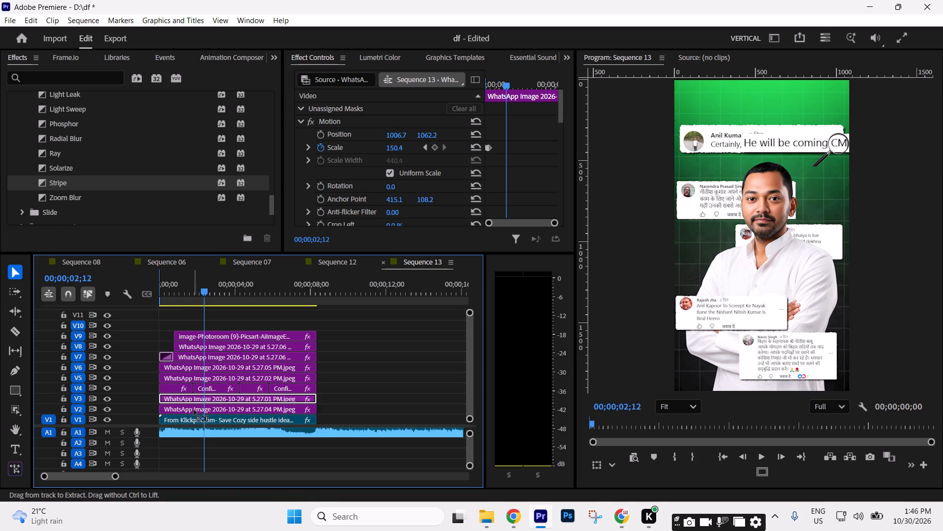
{"action": "key", "text": "ctrl+v"}
{"action": "left_click", "coordinate": [197, 411]}
{"action": "key", "text": "ctrl+v"}
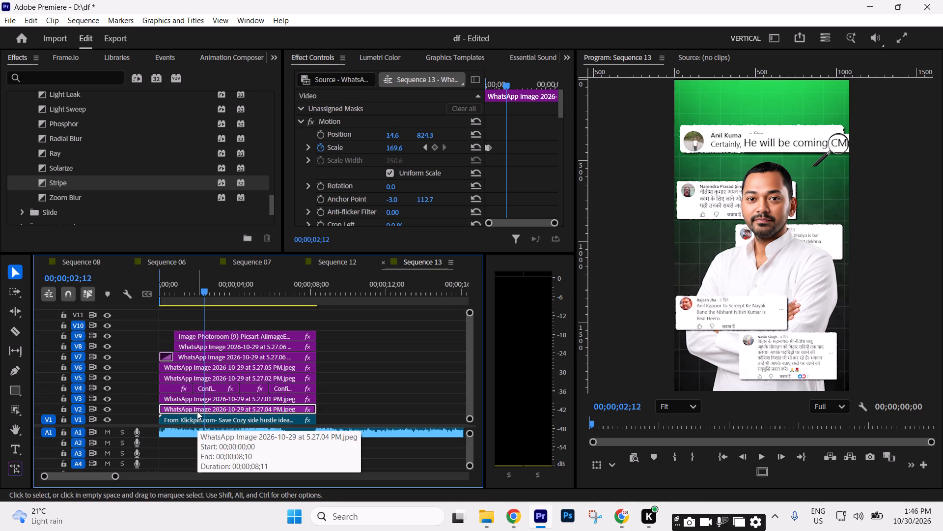
Play back part of the opening to check the comment screenshots, and save the project.
{"action": "key", "text": "space"}
{"action": "key", "text": "space"}
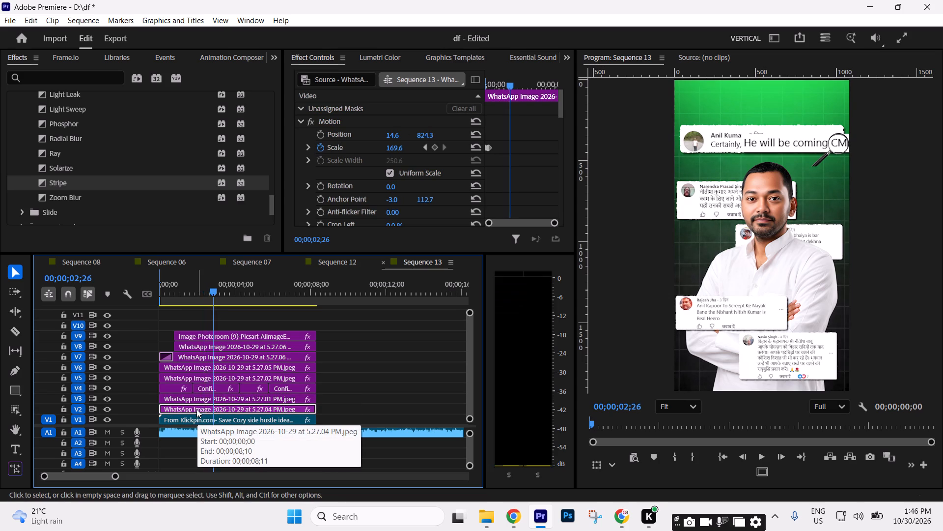
{"action": "key", "text": "space"}
{"action": "key", "text": "space"}
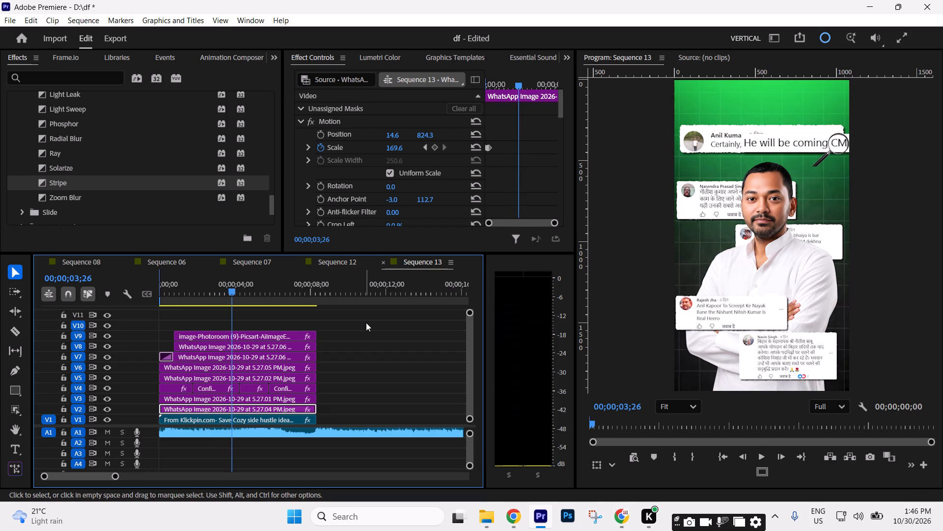
{"action": "left_click", "coordinate": [390, 377]}
{"action": "key", "text": "ctrl+s"}
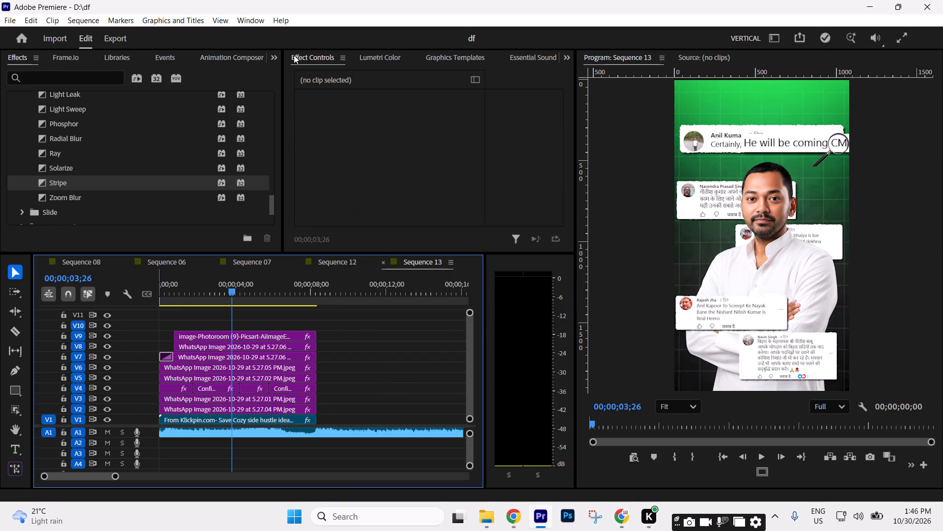
Import the "FIRE PARTICLES OVERLAY _ 4K FREE PARTICLE OVERLAY ANIMATION" video from the Transition > EFFECT folder on drive E.
{"action": "left_click_drag", "start_coordinate": [274, 57], "coordinate": [291, 150]}
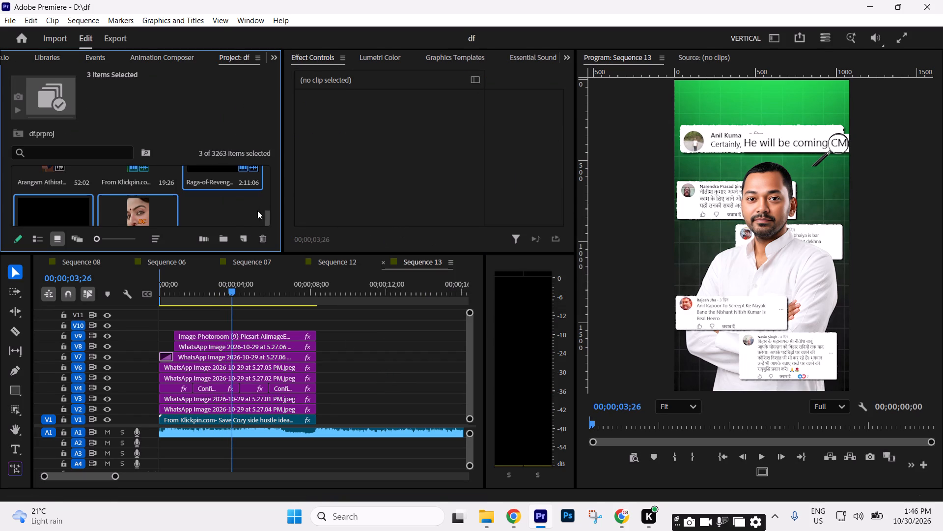
{"action": "double_click", "coordinate": [231, 213]}
{"action": "scroll", "coordinate": [223, 264], "scroll_direction": "down", "scroll_amount": 7}
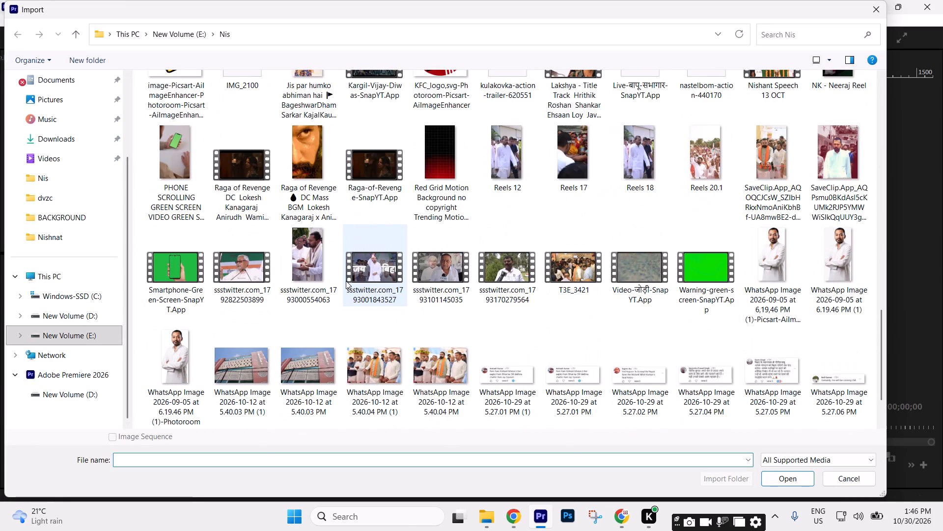
{"action": "scroll", "coordinate": [346, 280], "scroll_direction": "down", "scroll_amount": 3}
{"action": "scroll", "coordinate": [12, 315], "scroll_direction": "down", "scroll_amount": 4}
{"action": "left_click", "coordinate": [56, 319]}
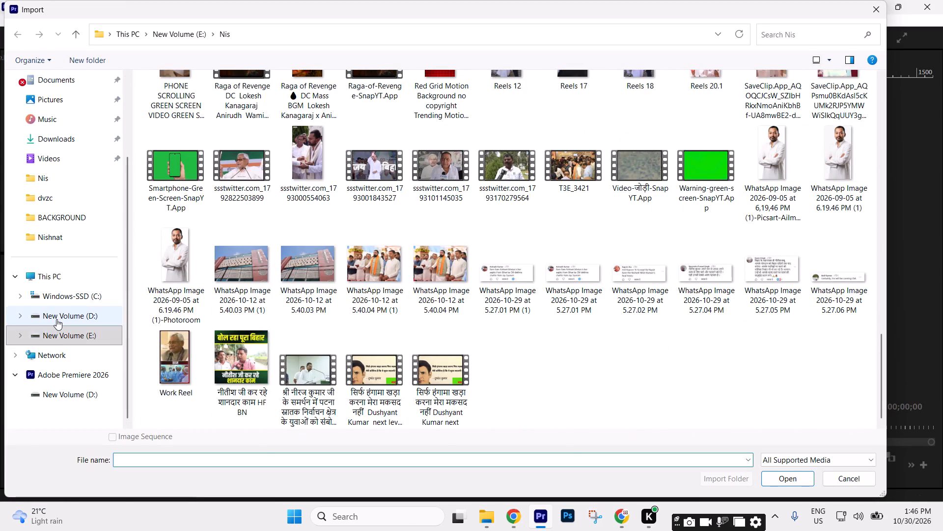
{"action": "left_click", "coordinate": [66, 334]}
{"action": "left_click", "coordinate": [66, 318]}
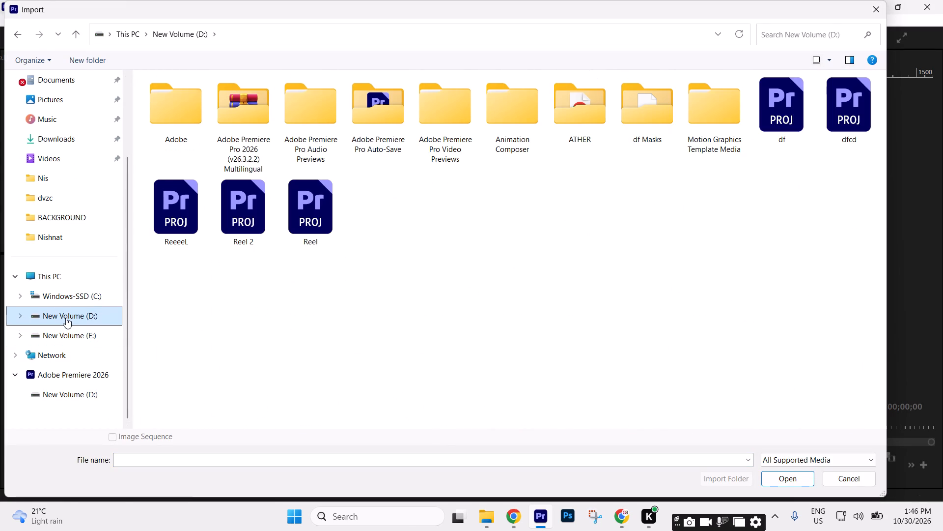
{"action": "left_click", "coordinate": [95, 332]}
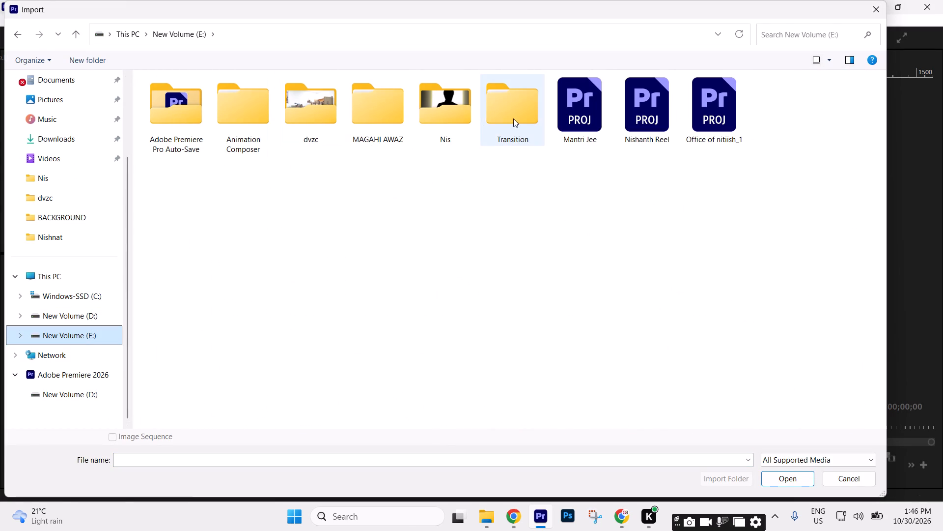
{"action": "double_click", "coordinate": [513, 118]}
{"action": "double_click", "coordinate": [178, 92]}
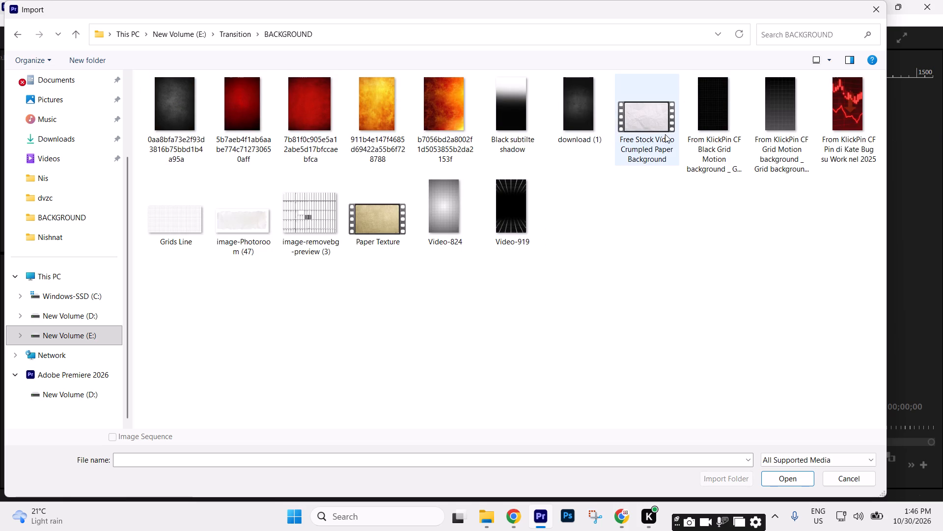
{"action": "left_click", "coordinate": [77, 33]}
{"action": "double_click", "coordinate": [246, 125]}
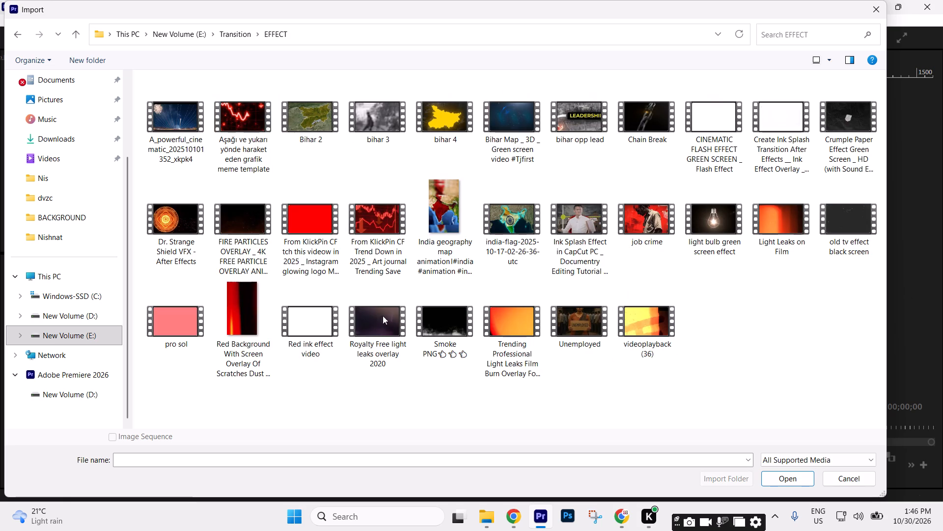
{"action": "left_click", "coordinate": [448, 333]}
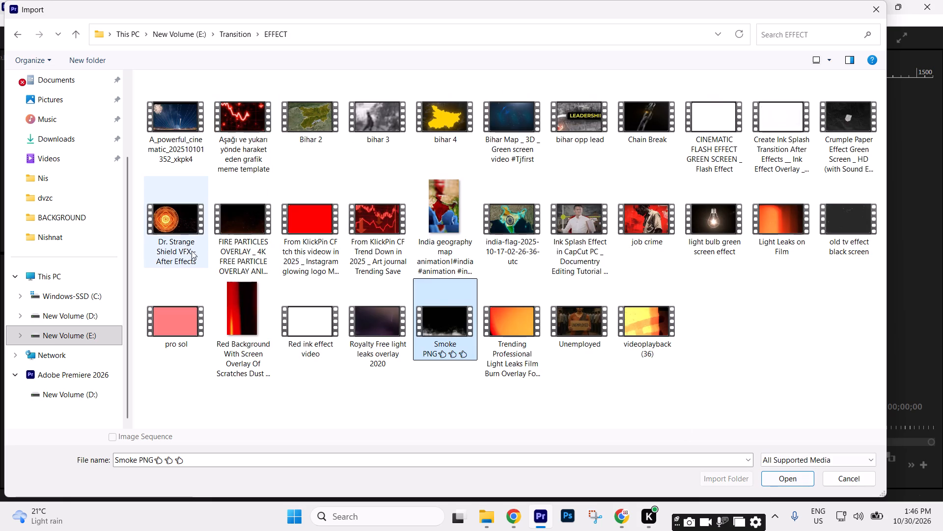
{"action": "left_click", "coordinate": [251, 228]}
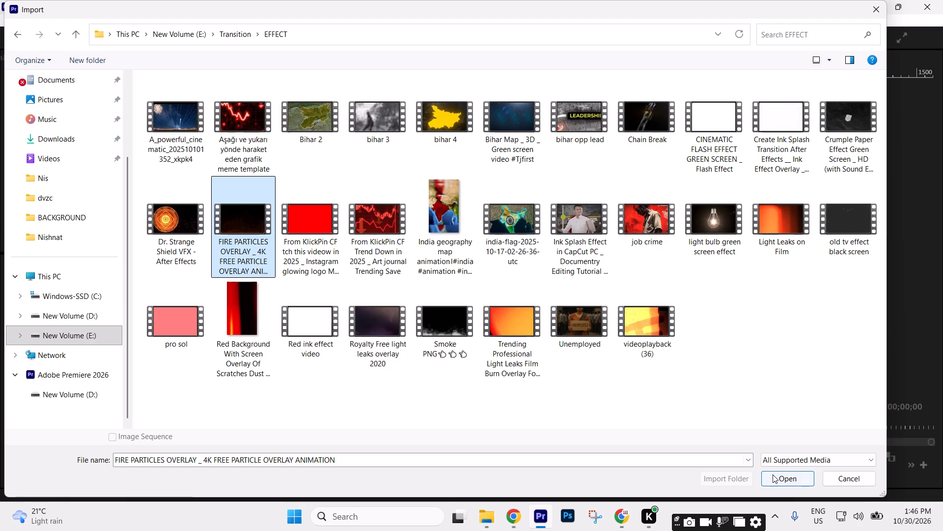
{"action": "left_click", "coordinate": [773, 474]}
Place the fire particles overlay on V6 after the stacked clips, unlink its audio and delete that audio.
{"action": "left_click_drag", "start_coordinate": [218, 185], "coordinate": [357, 364]}
{"action": "left_click", "coordinate": [393, 371]}
{"action": "key", "text": "ctrl+l"}
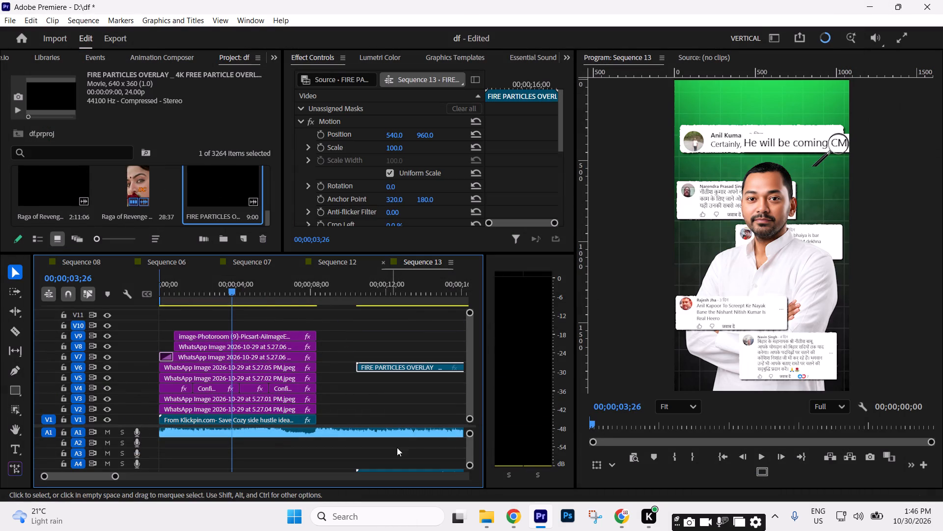
{"action": "left_click_drag", "start_coordinate": [469, 464], "coordinate": [469, 482]}
{"action": "double_click", "coordinate": [440, 468]}
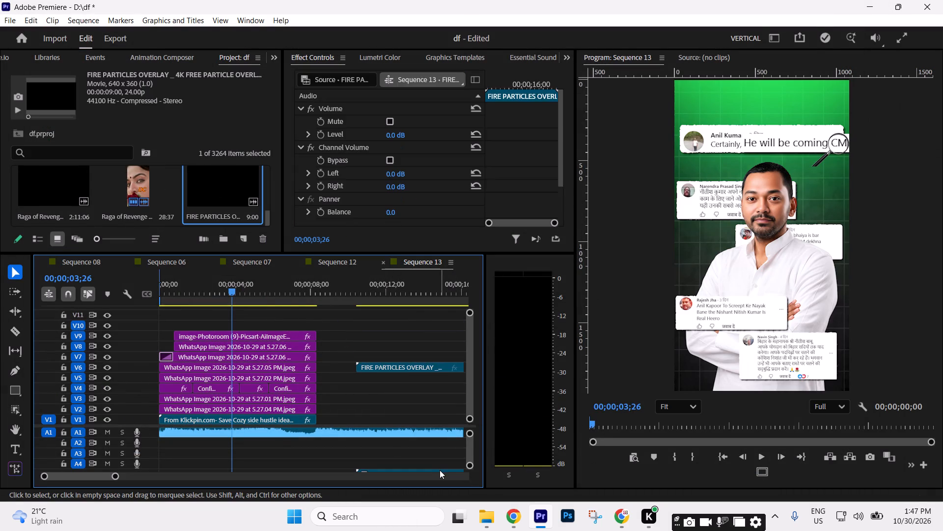
{"action": "key", "text": "Delete"}
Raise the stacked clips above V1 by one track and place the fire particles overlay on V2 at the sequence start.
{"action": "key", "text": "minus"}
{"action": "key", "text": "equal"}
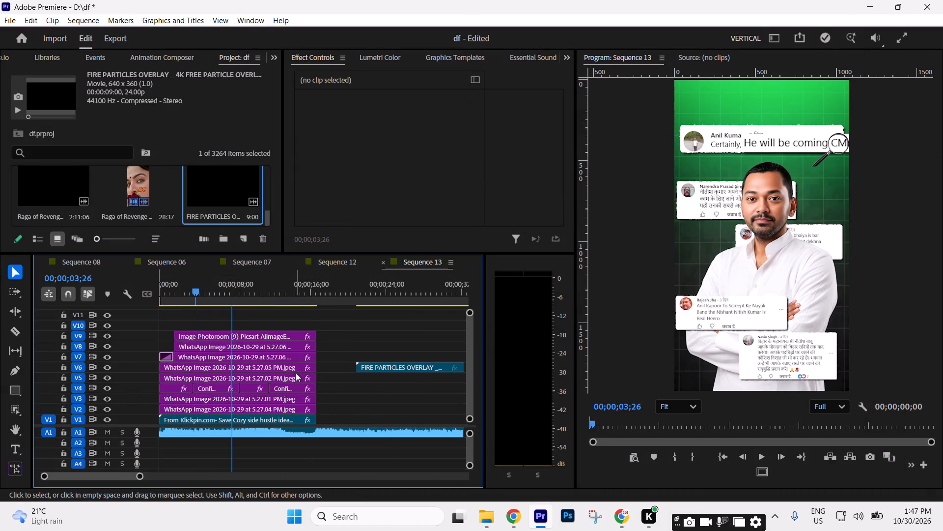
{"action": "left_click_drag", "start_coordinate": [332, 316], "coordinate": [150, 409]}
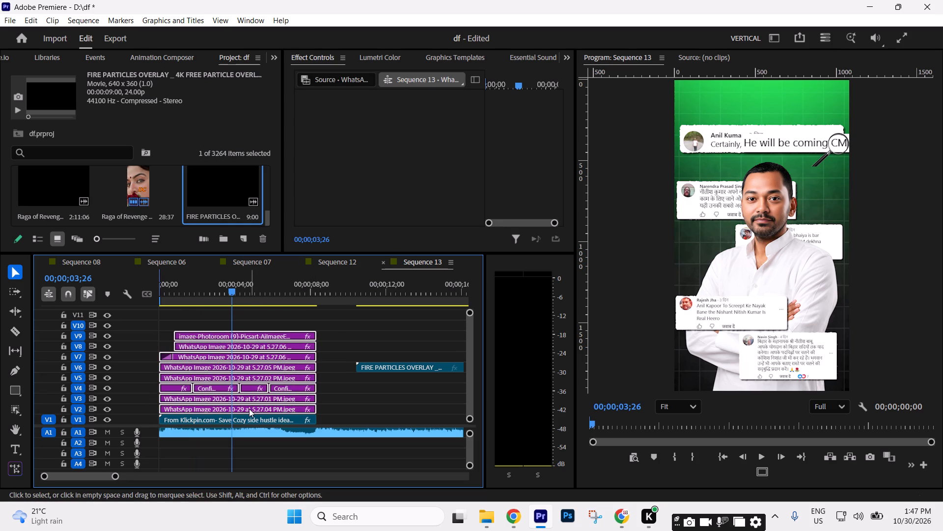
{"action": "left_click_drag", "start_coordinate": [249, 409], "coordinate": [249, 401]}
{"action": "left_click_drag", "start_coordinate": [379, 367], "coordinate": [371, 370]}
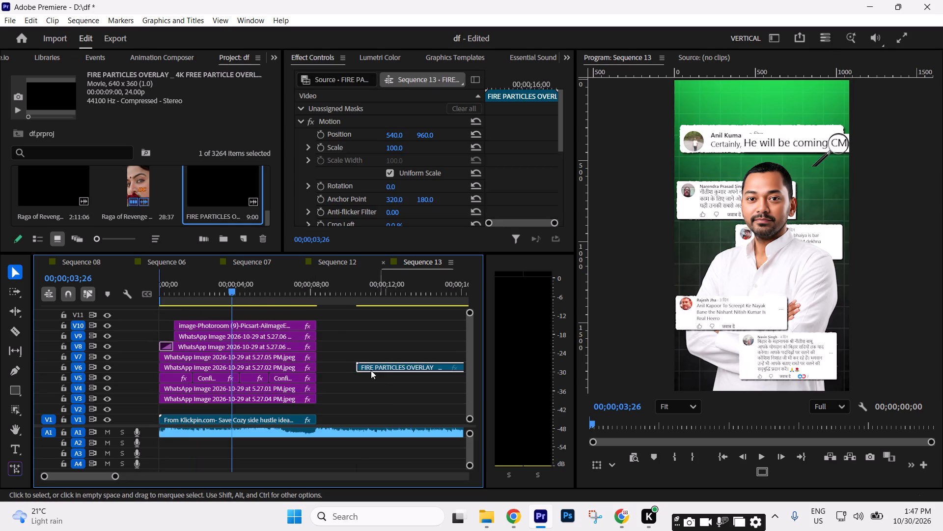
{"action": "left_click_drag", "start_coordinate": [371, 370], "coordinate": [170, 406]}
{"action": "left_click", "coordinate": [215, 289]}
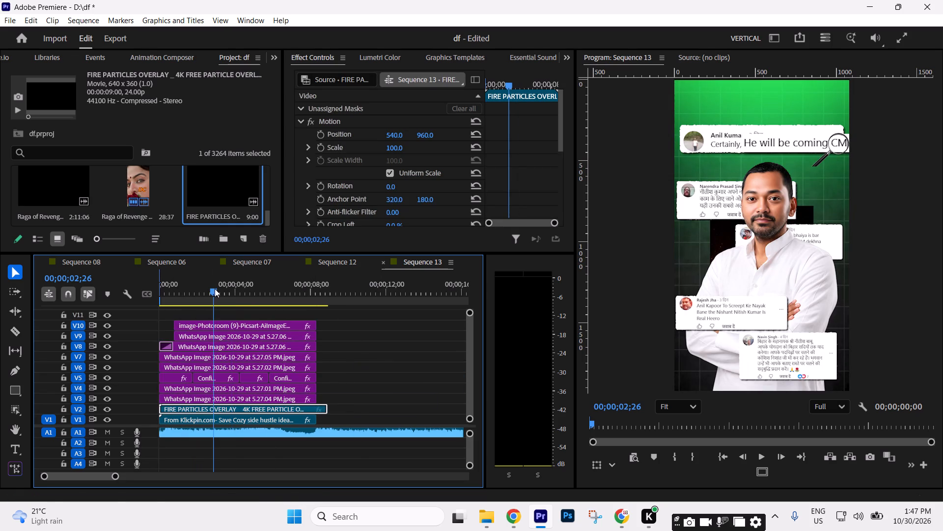
Trim the end of the fire particles overlay to match the end of the stacked clips.
{"action": "left_click", "coordinate": [261, 409]}
{"action": "left_click_drag", "start_coordinate": [334, 407], "coordinate": [325, 405]}
Fit the fire particles overlay to the frame and lower it to a vertical position of 1616.
{"action": "left_click", "coordinate": [264, 407]}
{"action": "right_click", "coordinate": [264, 407]}
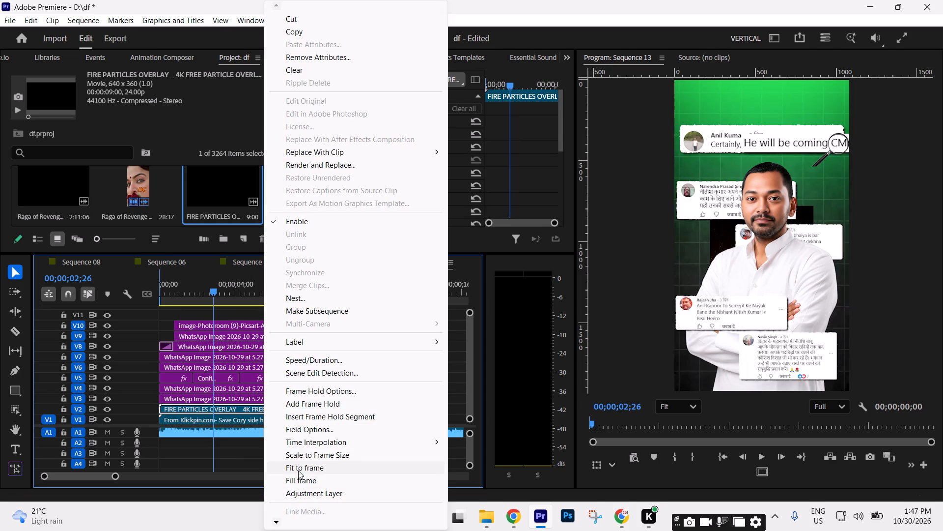
{"action": "left_click", "coordinate": [298, 471]}
{"action": "left_click_drag", "start_coordinate": [423, 137], "coordinate": [515, 88]}
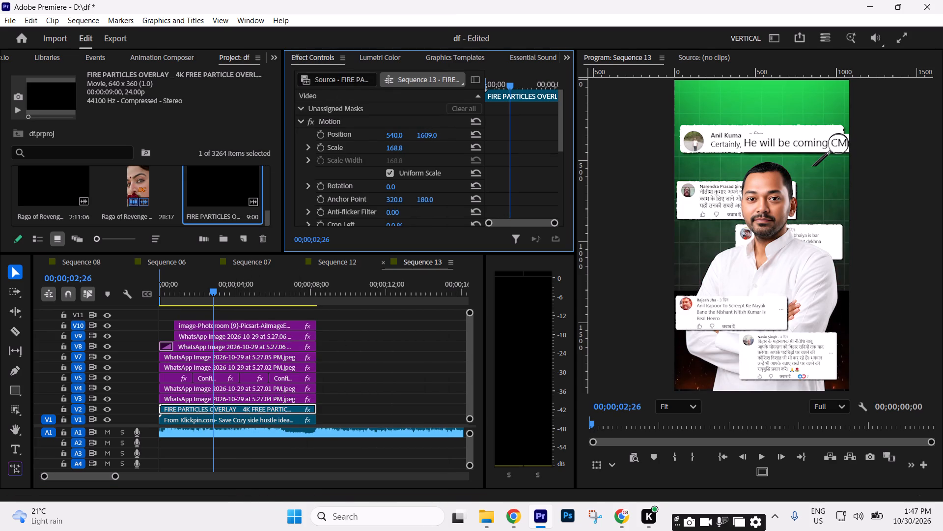
{"action": "left_click_drag", "start_coordinate": [515, 88], "coordinate": [520, 88]}
Lower the stacked image clips back to V2–V9 and place the fire particles overlay above them on V10 at the sequence start.
{"action": "left_click_drag", "start_coordinate": [353, 324], "coordinate": [322, 344]}
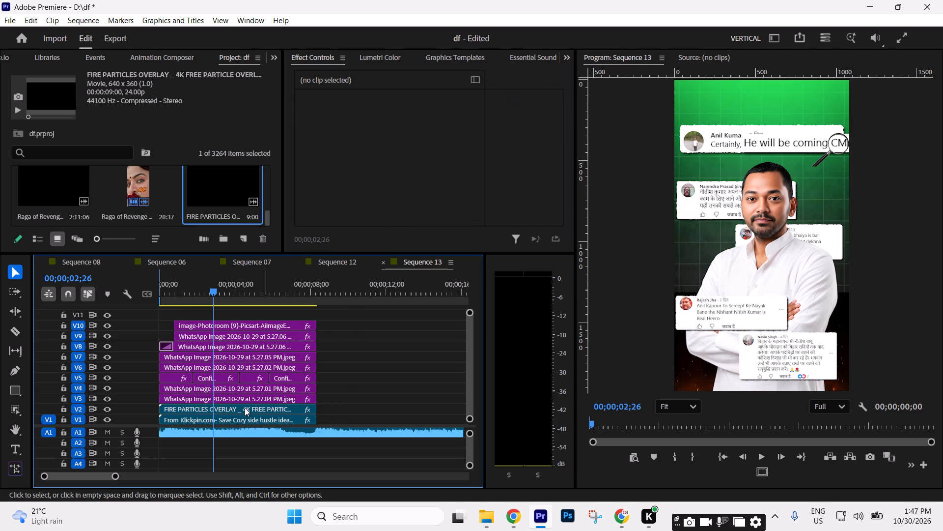
{"action": "left_click_drag", "start_coordinate": [210, 410], "coordinate": [393, 396]}
{"action": "left_click_drag", "start_coordinate": [334, 310], "coordinate": [250, 361]}
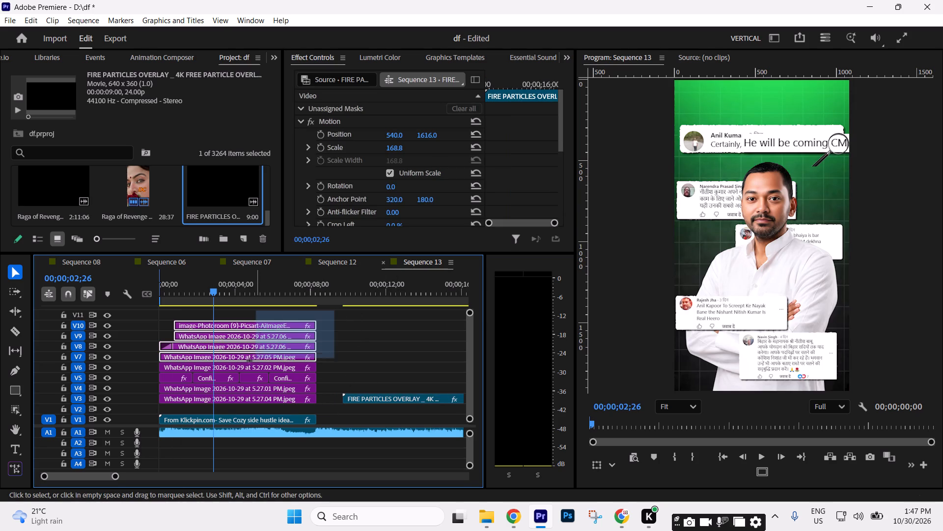
{"action": "left_click_drag", "start_coordinate": [250, 361], "coordinate": [170, 405]}
{"action": "left_click_drag", "start_coordinate": [203, 402], "coordinate": [208, 410]}
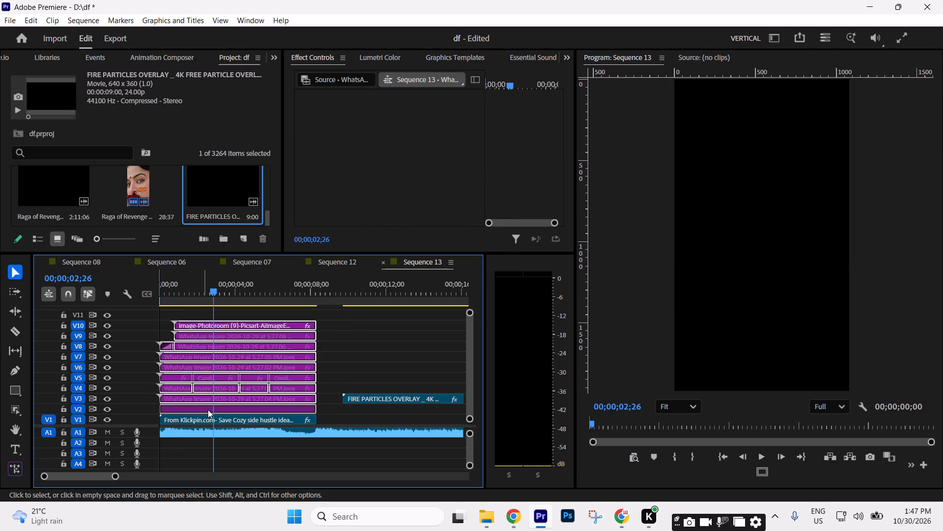
{"action": "left_click_drag", "start_coordinate": [208, 410], "coordinate": [203, 409]}
{"action": "left_click_drag", "start_coordinate": [375, 399], "coordinate": [175, 332]}
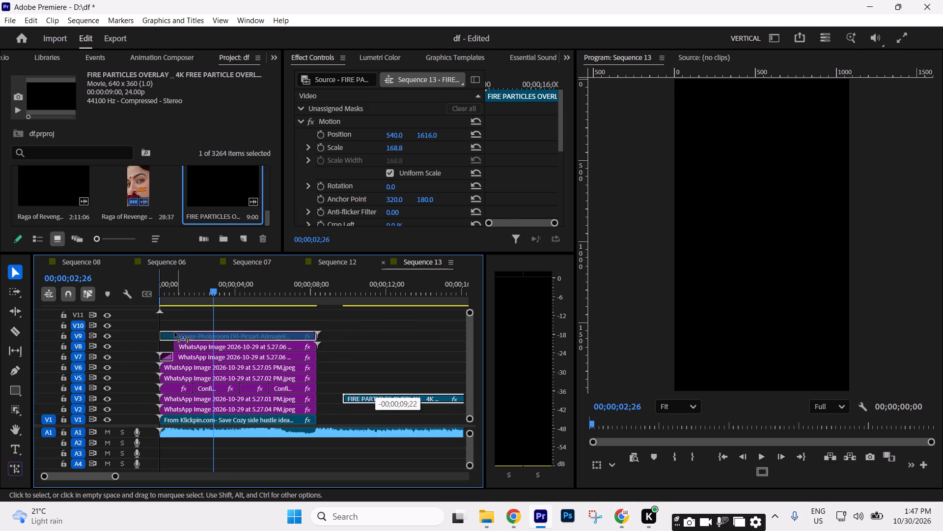
{"action": "left_click_drag", "start_coordinate": [175, 332], "coordinate": [173, 329]}
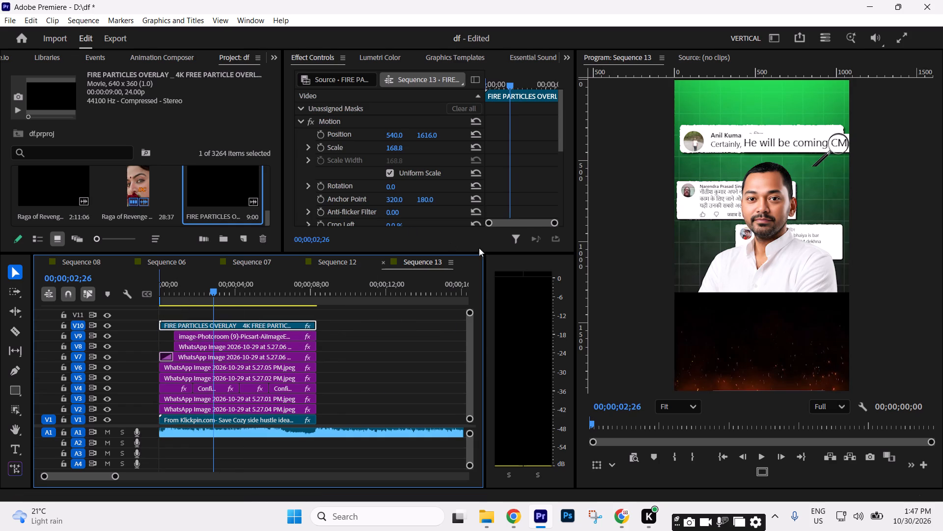
Lower the fire particles overlay to a vertical position of 1625 and set its blend mode to Screen.
{"action": "left_click", "coordinate": [431, 135]}
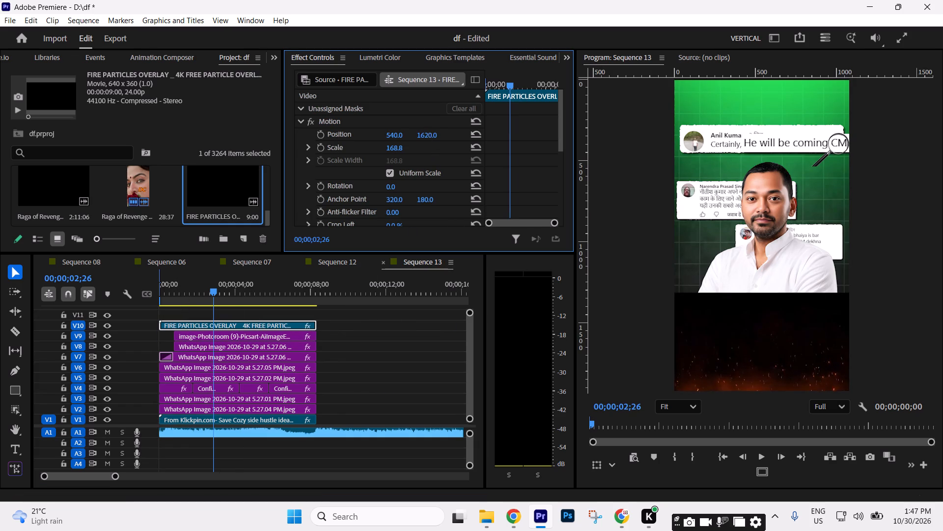
{"action": "scroll", "coordinate": [522, 188], "scroll_direction": "down", "scroll_amount": 13}
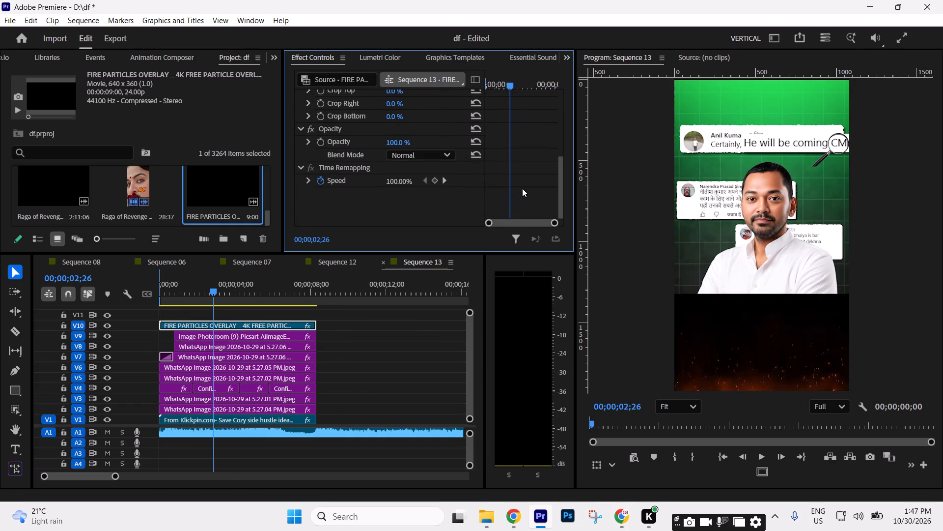
{"action": "left_click_drag", "start_coordinate": [411, 154], "coordinate": [420, 303]}
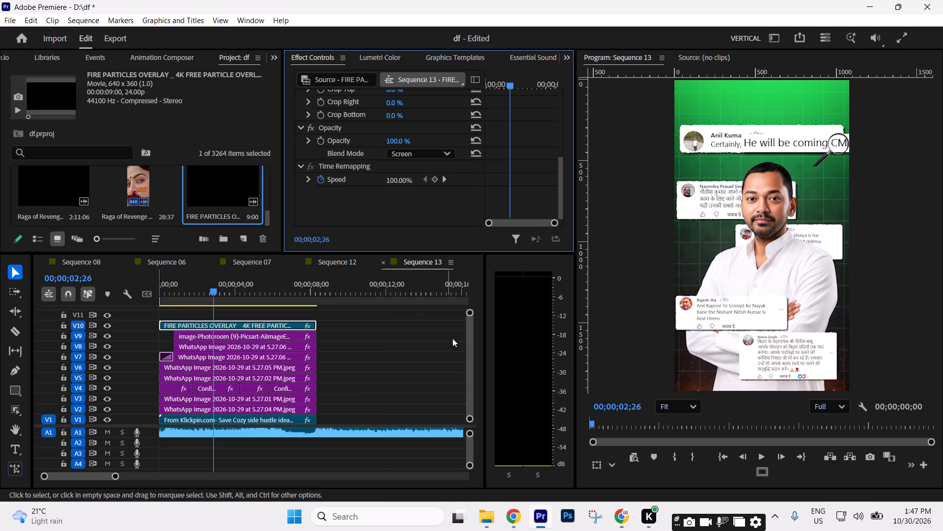
Play back the opening from the start to check the blended fire particles against the comments and man cutout.
{"action": "left_click_drag", "start_coordinate": [194, 291], "coordinate": [115, 300]}
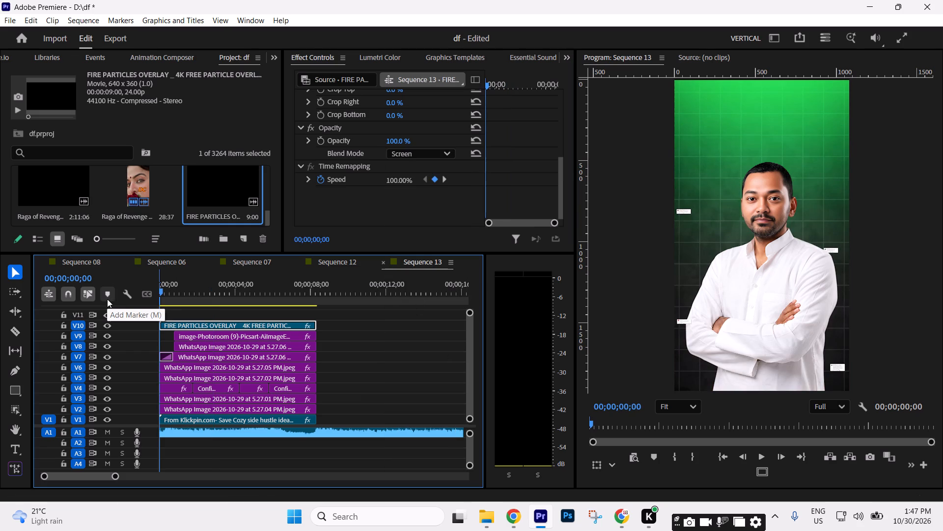
{"action": "left_click_drag", "start_coordinate": [114, 478], "coordinate": [115, 478]}
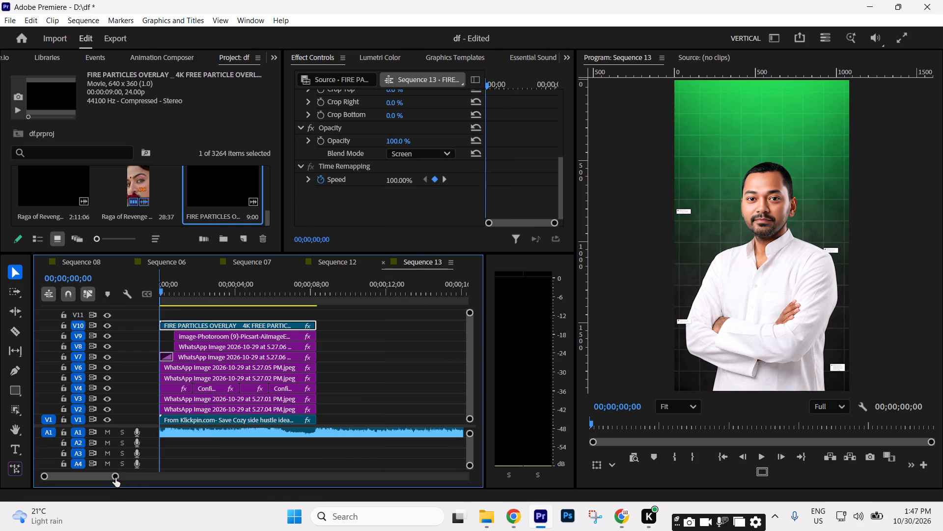
{"action": "left_click_drag", "start_coordinate": [115, 478], "coordinate": [136, 474]}
{"action": "left_click_drag", "start_coordinate": [176, 289], "coordinate": [152, 295]}
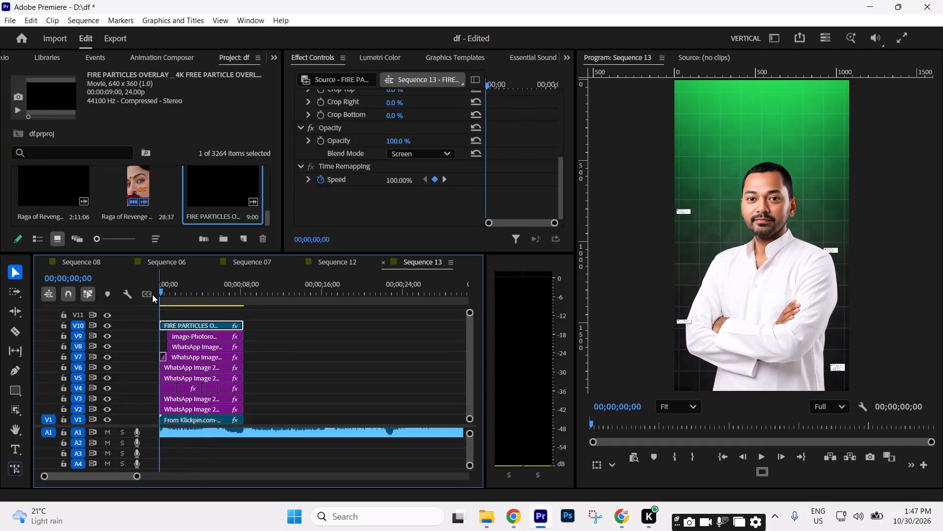
{"action": "left_click_drag", "start_coordinate": [152, 295], "coordinate": [144, 296]}
{"action": "key", "text": "space"}
{"action": "key", "text": "space"}
{"action": "key", "text": "space"}
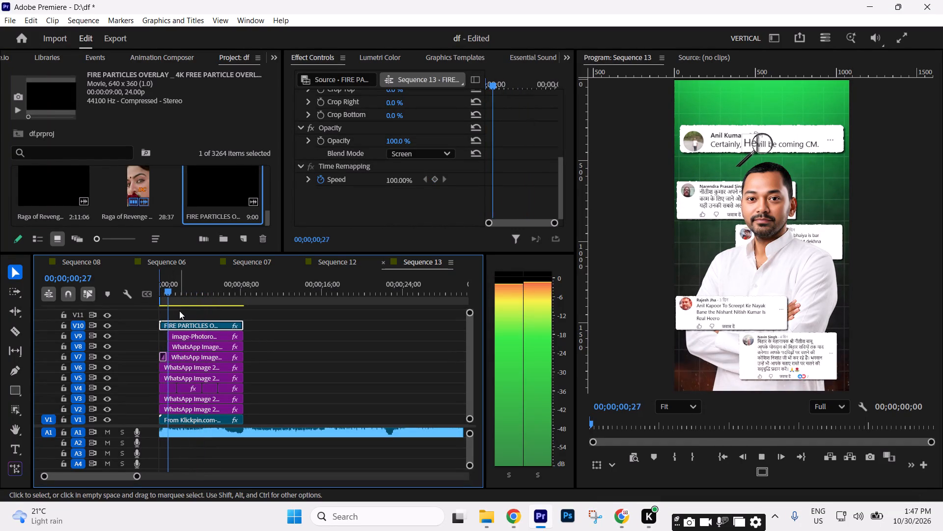
{"action": "key", "text": "space"}
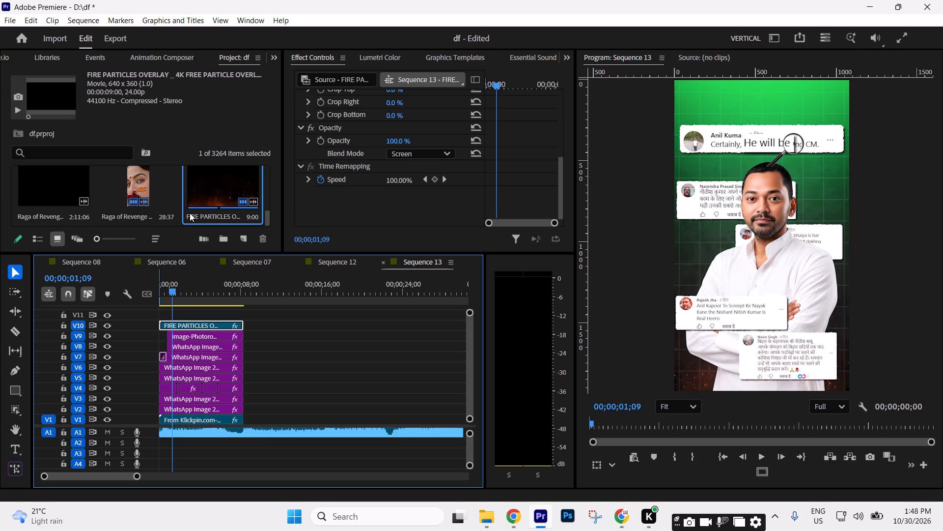
{"action": "left_click", "coordinate": [332, 373]}
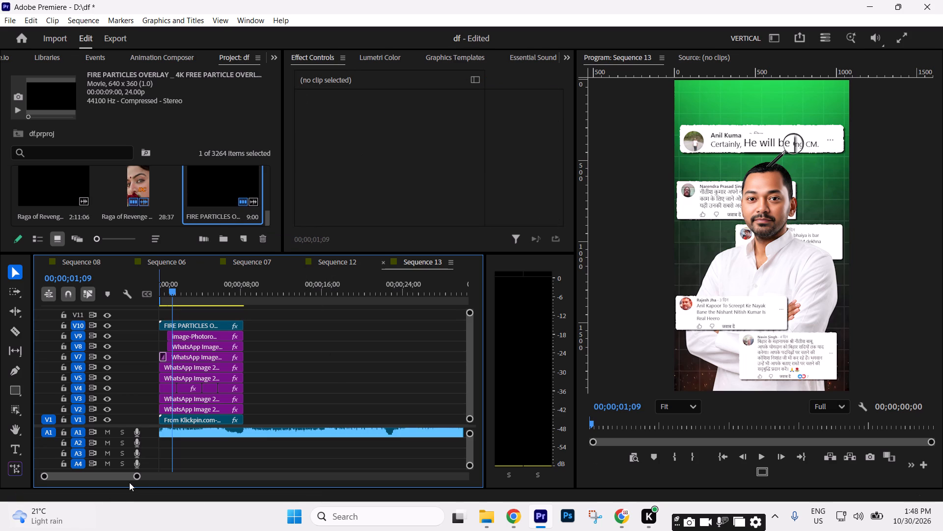
{"action": "left_click_drag", "start_coordinate": [134, 479], "coordinate": [168, 493]}
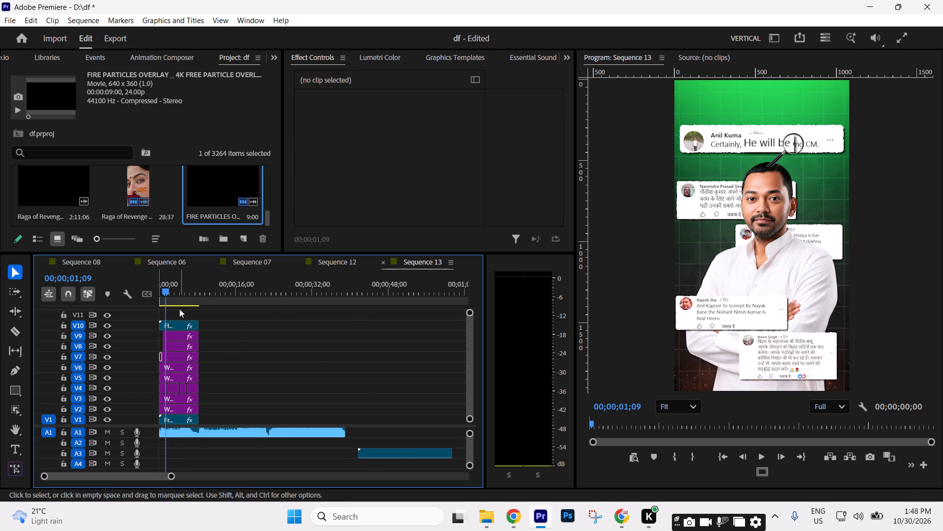
{"action": "key", "text": "space"}
{"action": "left_click_drag", "start_coordinate": [179, 295], "coordinate": [116, 294]}
{"action": "key", "text": "space"}
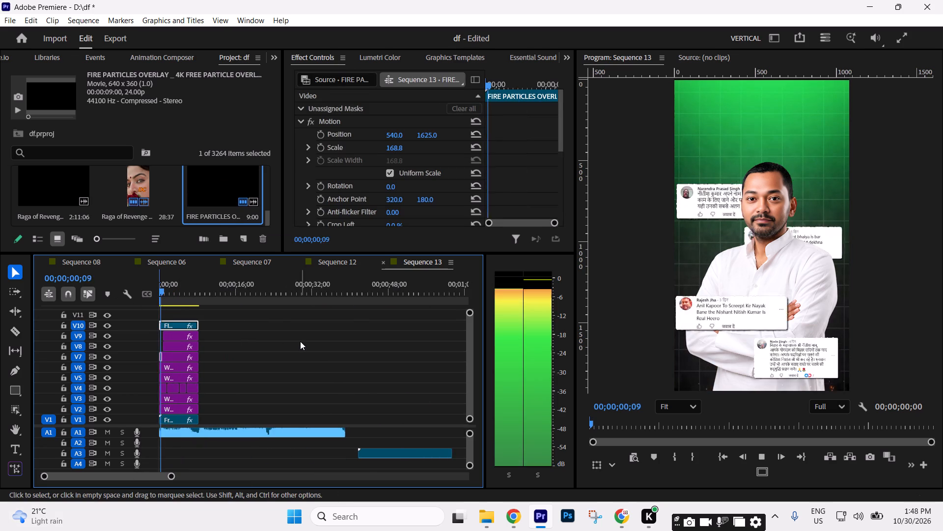
{"action": "key", "text": "space"}
{"action": "key", "text": "Up"}
{"action": "key", "text": "Up"}
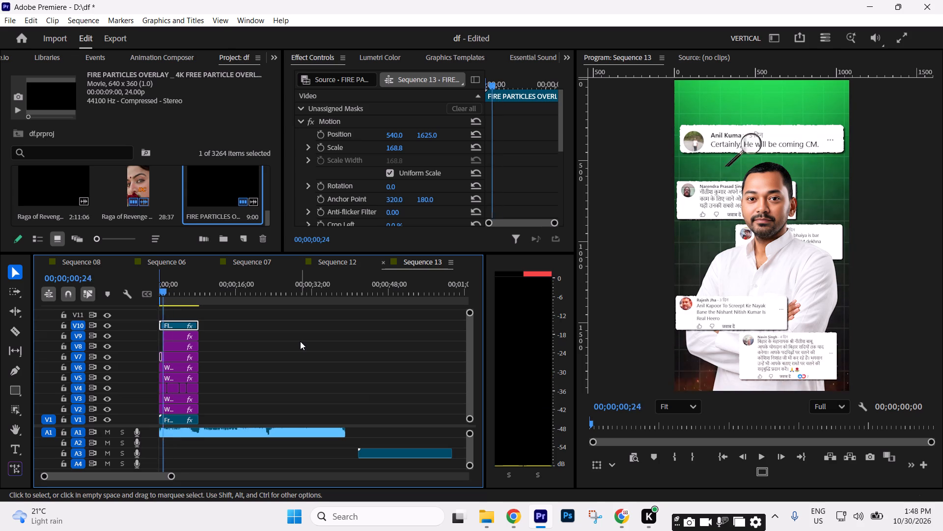
{"action": "key", "text": "space"}
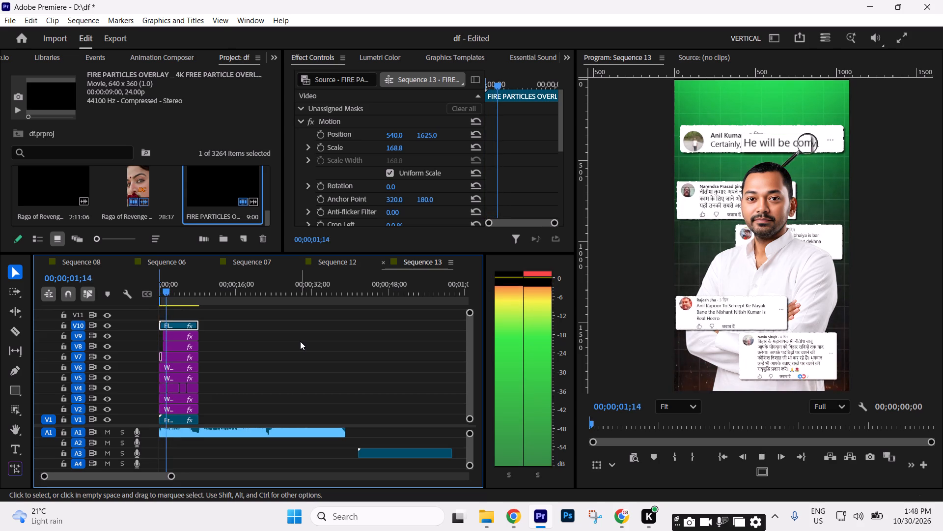
{"action": "key", "text": "space"}
Scale the fire particles overlay to 212.8 and set its vertical position to 1542.
{"action": "key", "text": "equal"}
{"action": "key", "text": "equal"}
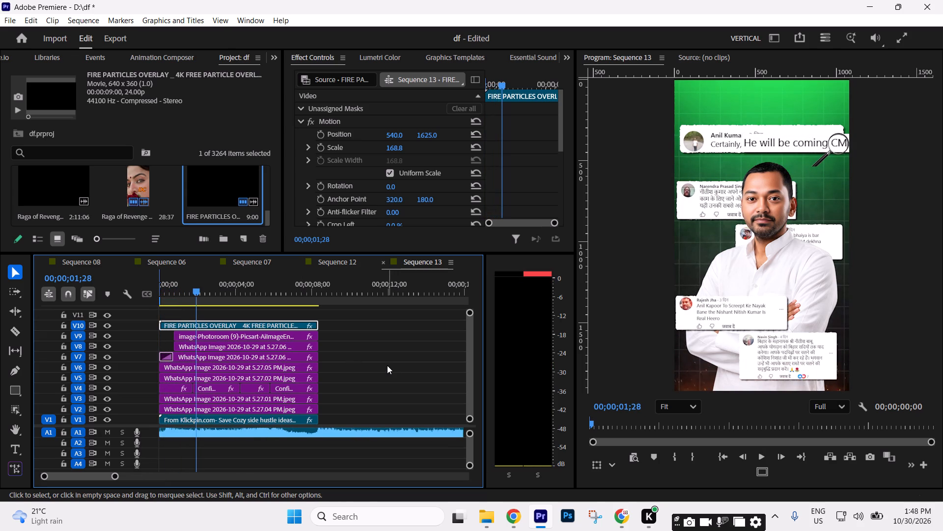
{"action": "key", "text": "equal"}
{"action": "left_click", "coordinate": [295, 328]}
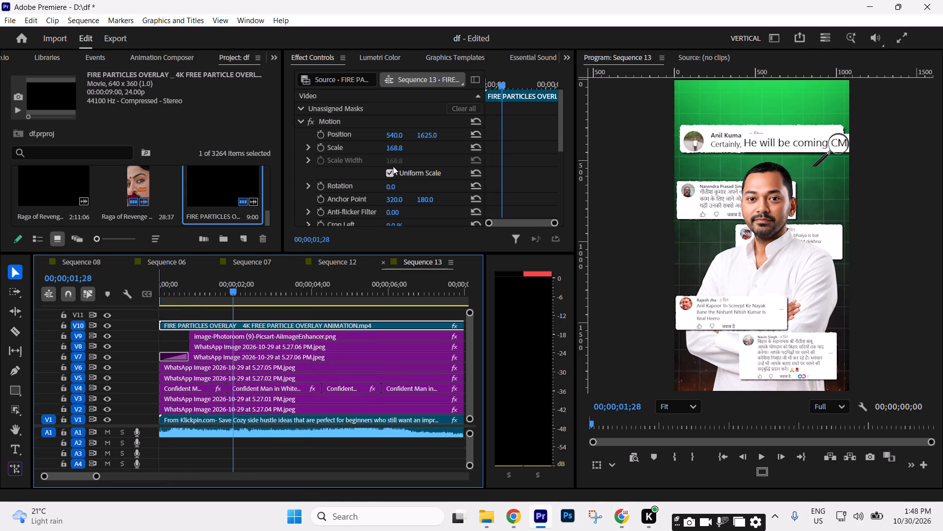
{"action": "left_click_drag", "start_coordinate": [392, 150], "coordinate": [417, 141]}
{"action": "left_click_drag", "start_coordinate": [426, 132], "coordinate": [406, 260]}
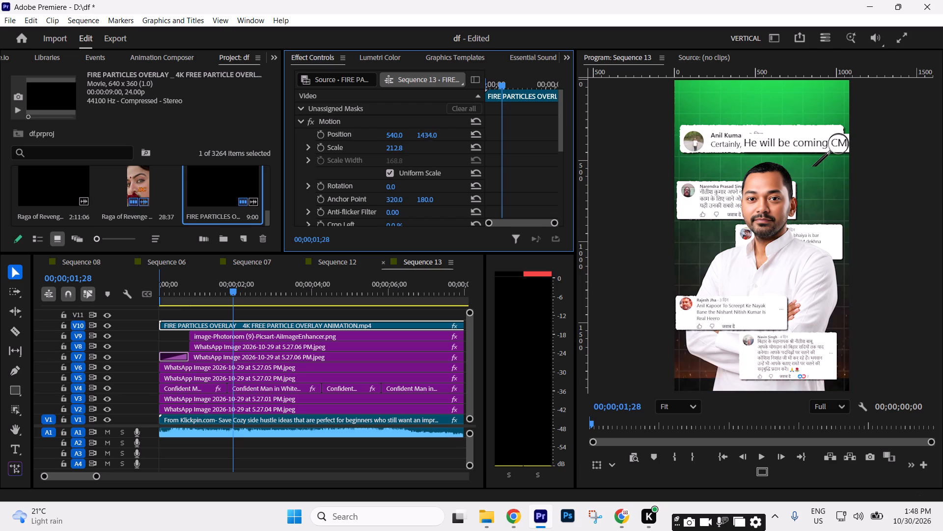
{"action": "left_click_drag", "start_coordinate": [406, 260], "coordinate": [395, 182]}
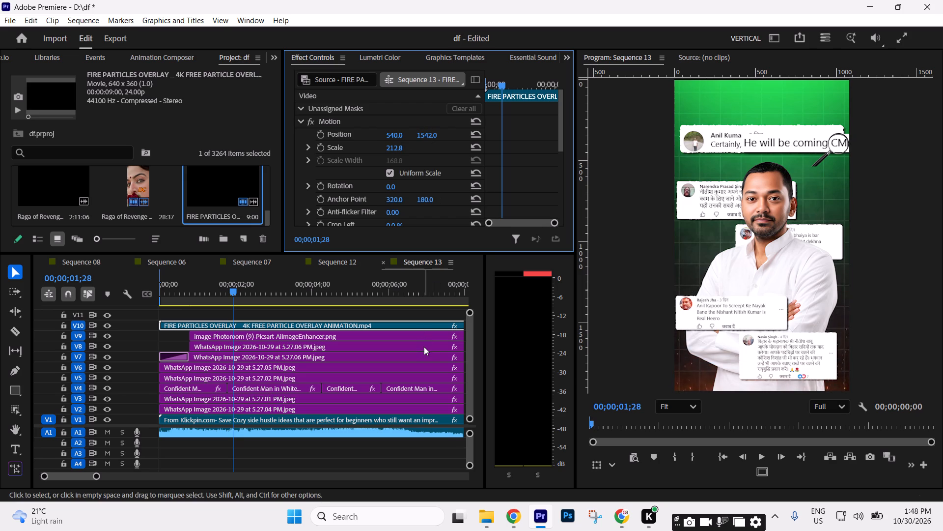
Play back the opening again to check the enlarged fire particles overlay.
{"action": "key", "text": "Up"}
{"action": "key", "text": "minus"}
{"action": "key", "text": "minus"}
{"action": "key", "text": "minus"}
{"action": "left_click", "coordinate": [402, 315]}
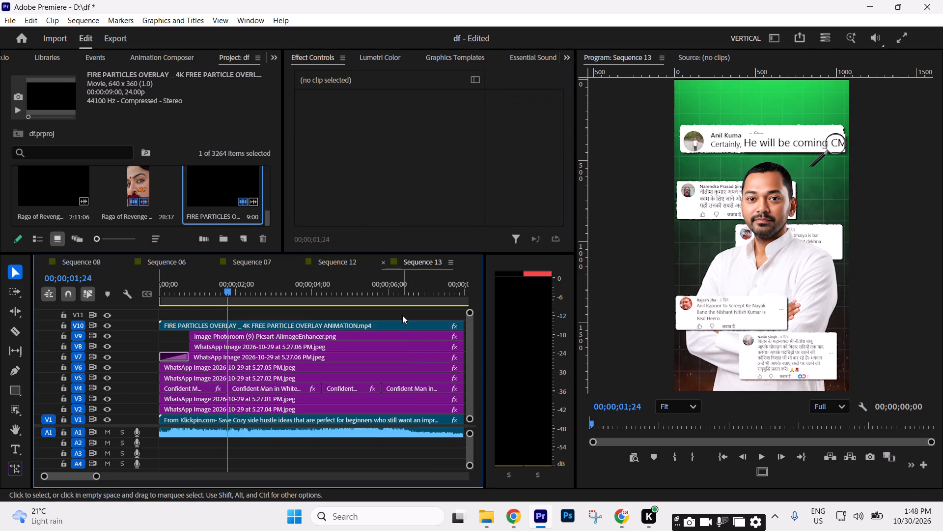
{"action": "type", "text": "--"}
{"action": "key", "text": "space"}
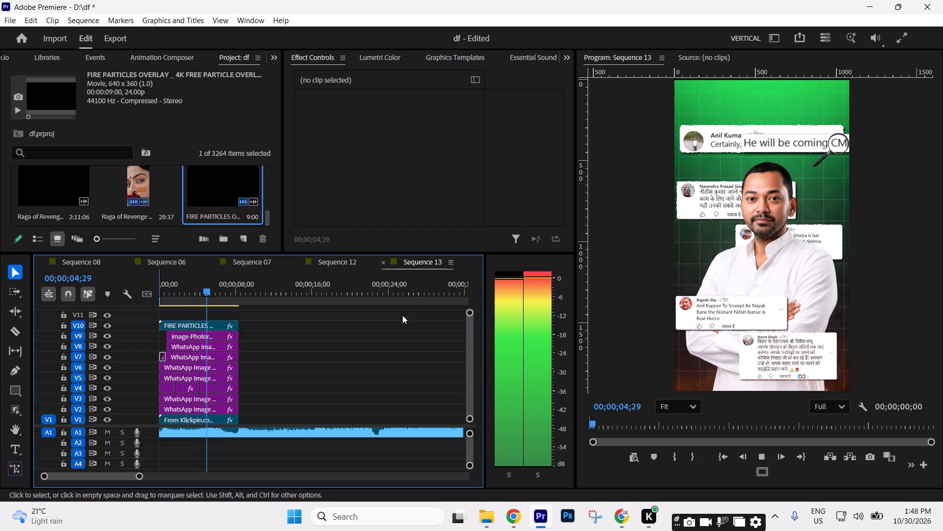
{"action": "key", "text": "space"}
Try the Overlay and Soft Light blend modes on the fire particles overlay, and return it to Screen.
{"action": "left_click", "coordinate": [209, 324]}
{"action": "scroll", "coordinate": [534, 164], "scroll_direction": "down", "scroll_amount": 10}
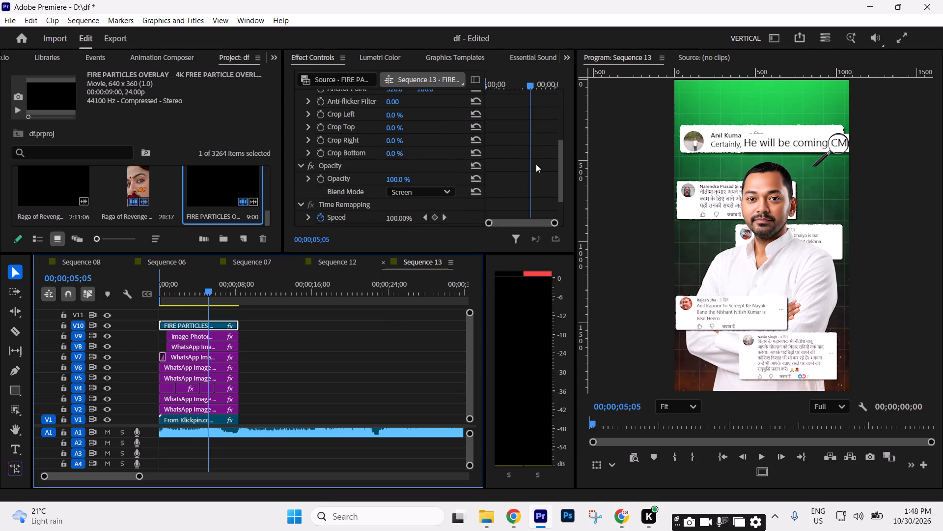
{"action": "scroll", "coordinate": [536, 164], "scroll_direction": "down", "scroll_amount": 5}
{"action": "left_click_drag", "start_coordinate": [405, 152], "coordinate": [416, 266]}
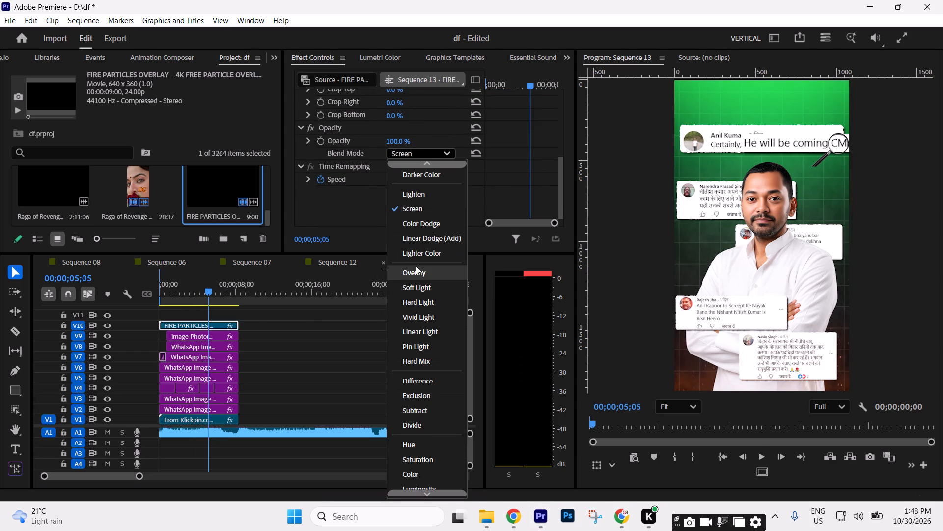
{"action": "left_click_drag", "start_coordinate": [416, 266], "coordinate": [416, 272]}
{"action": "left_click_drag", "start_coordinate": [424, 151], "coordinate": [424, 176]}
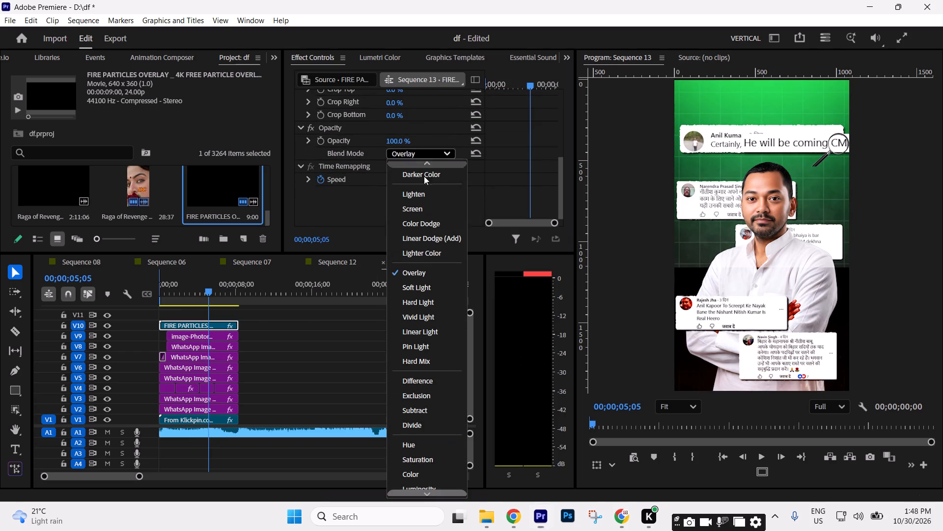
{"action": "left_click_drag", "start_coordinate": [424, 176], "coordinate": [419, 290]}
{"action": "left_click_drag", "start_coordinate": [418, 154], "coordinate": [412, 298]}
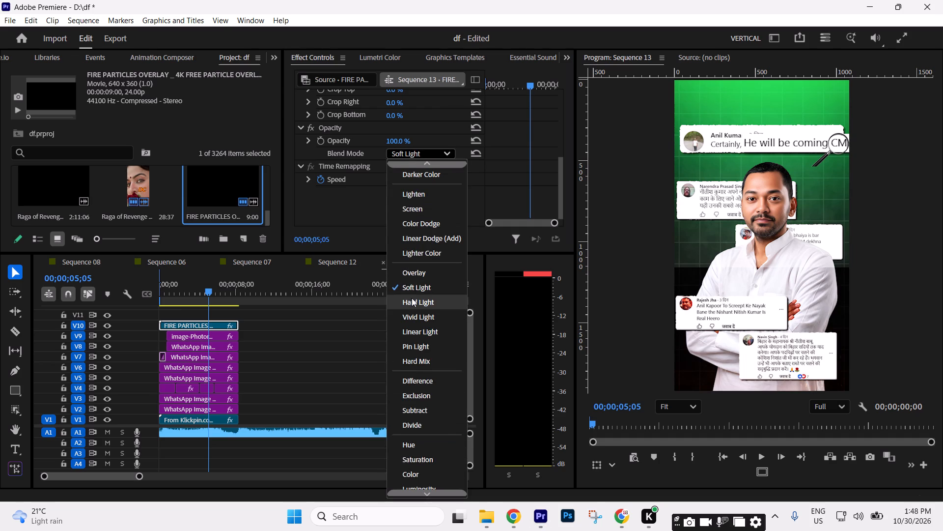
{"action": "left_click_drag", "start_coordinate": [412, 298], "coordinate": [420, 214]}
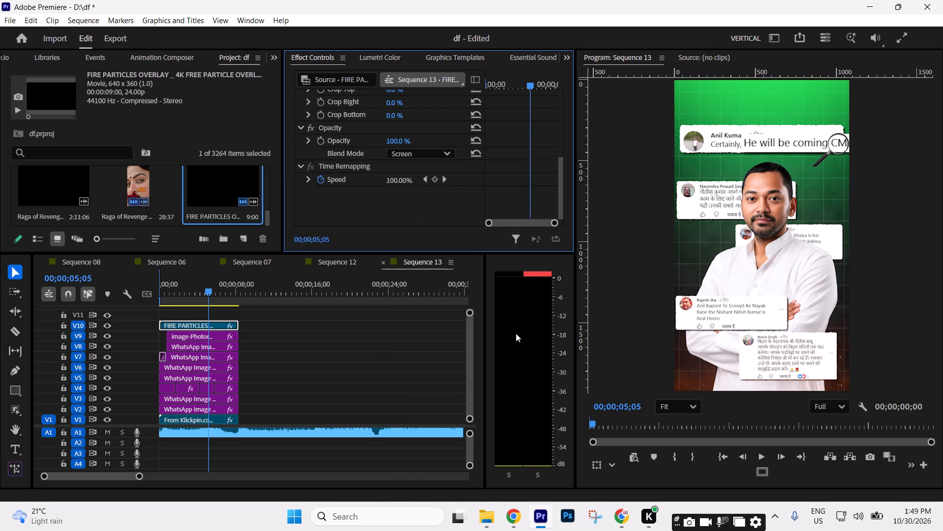
Play back the rest of the opening to check the Screen-blended fire particles, and return the playhead to about 2 seconds.
{"action": "key", "text": "space"}
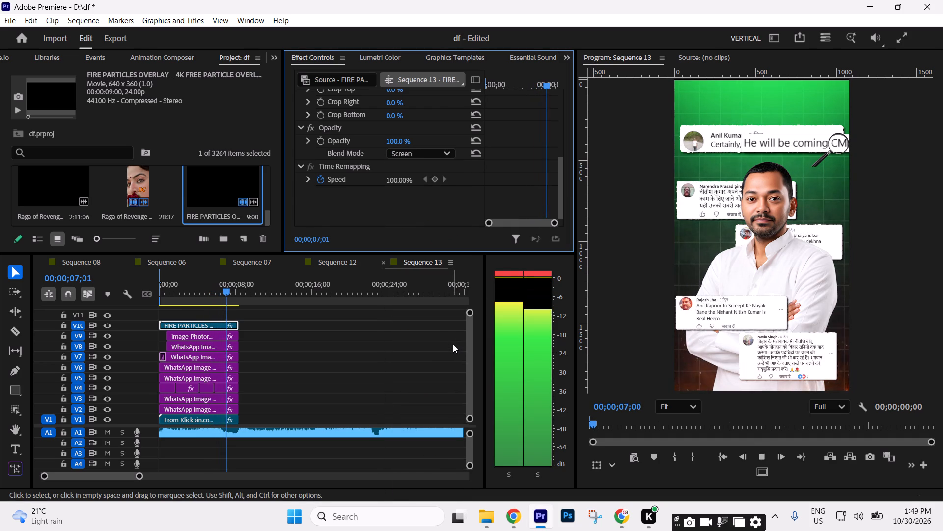
{"action": "key", "text": "space"}
{"action": "key", "text": "space"}
{"action": "key", "text": "space"}
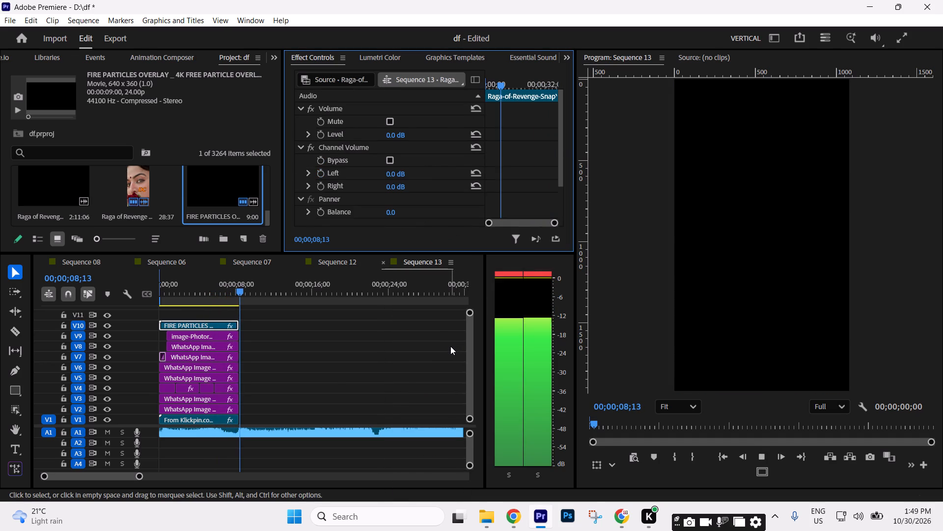
{"action": "left_click", "coordinate": [329, 381]}
{"action": "left_click", "coordinate": [181, 293]}
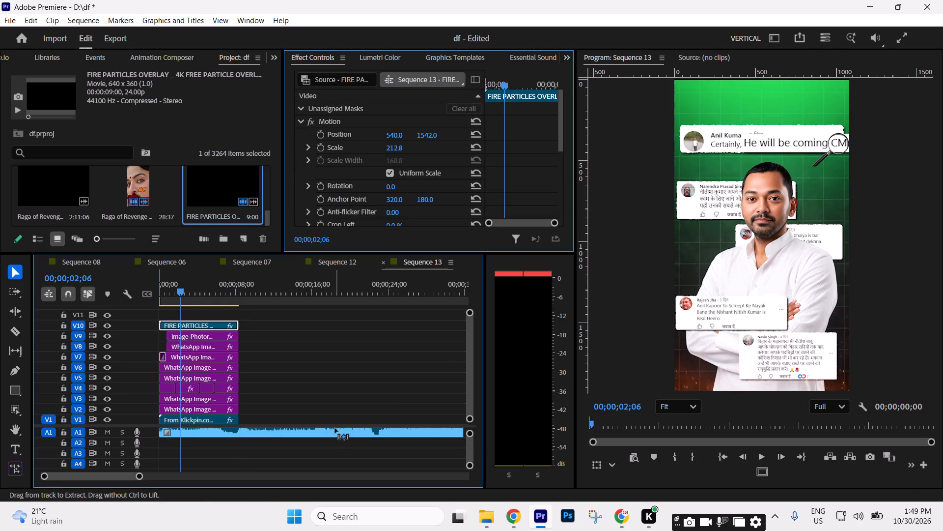
Save the project.
{"action": "key", "text": "ctrl+s"}
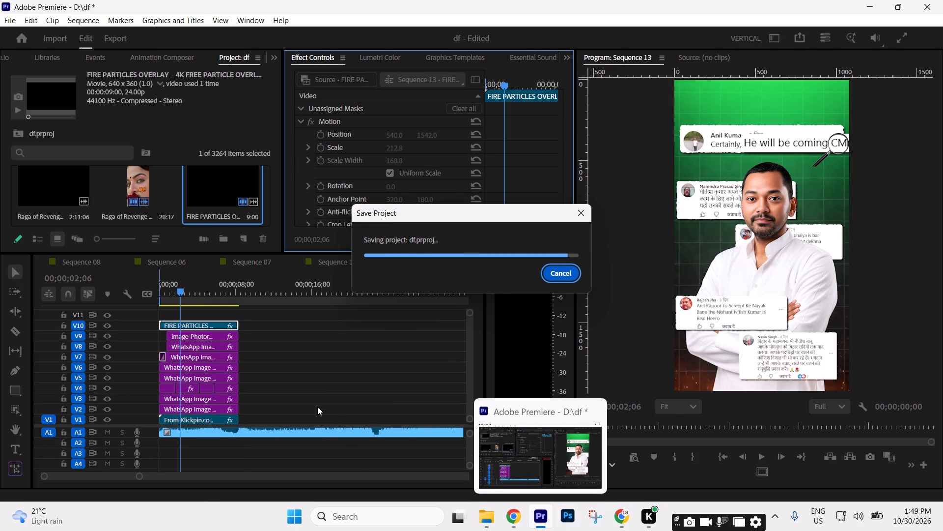
Import the "old tv effect black screen" video from the EFFECT folder into the project.
{"action": "double_click", "coordinate": [181, 194]}
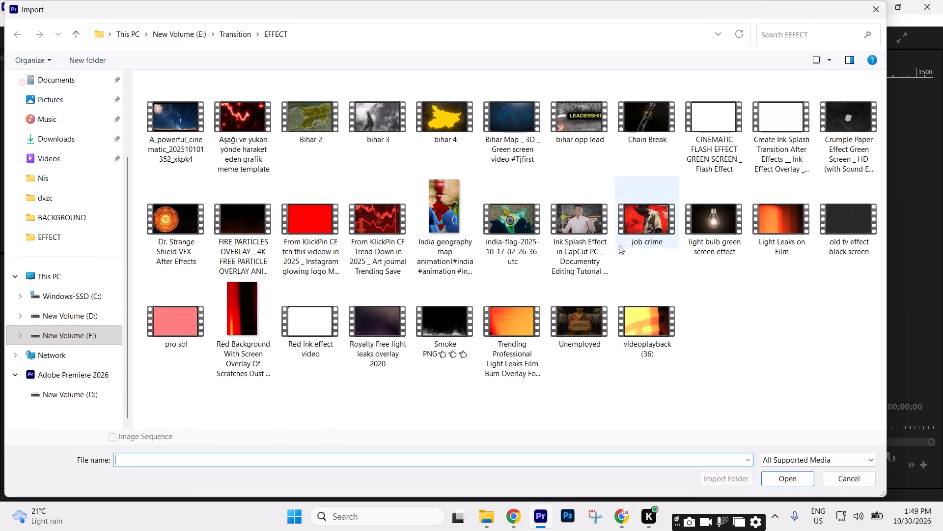
{"action": "left_click", "coordinate": [500, 325]}
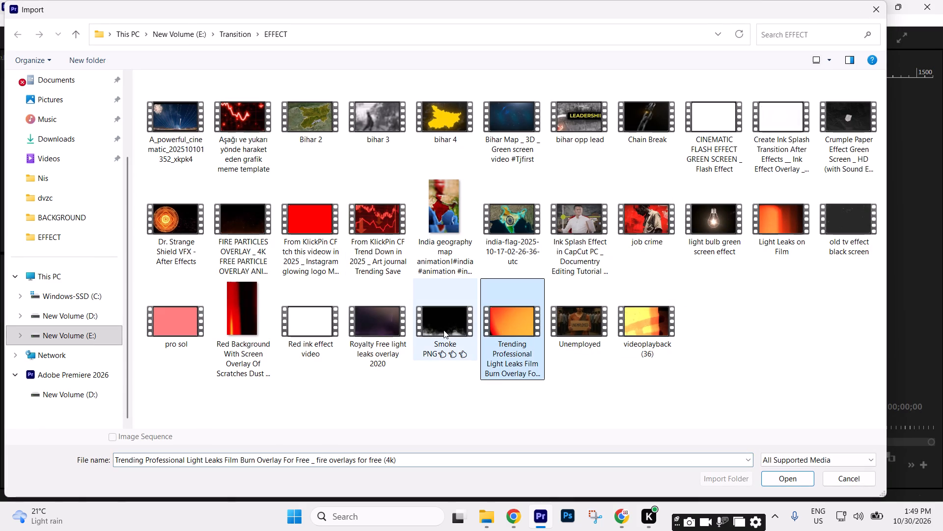
{"action": "left_click", "coordinate": [865, 216]}
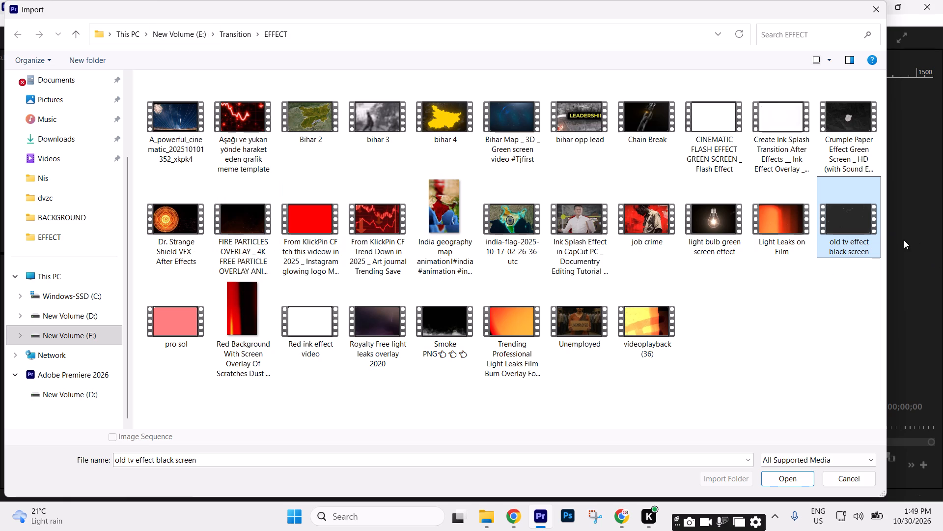
{"action": "left_click", "coordinate": [879, 219]}
{"action": "left_click", "coordinate": [780, 477]}
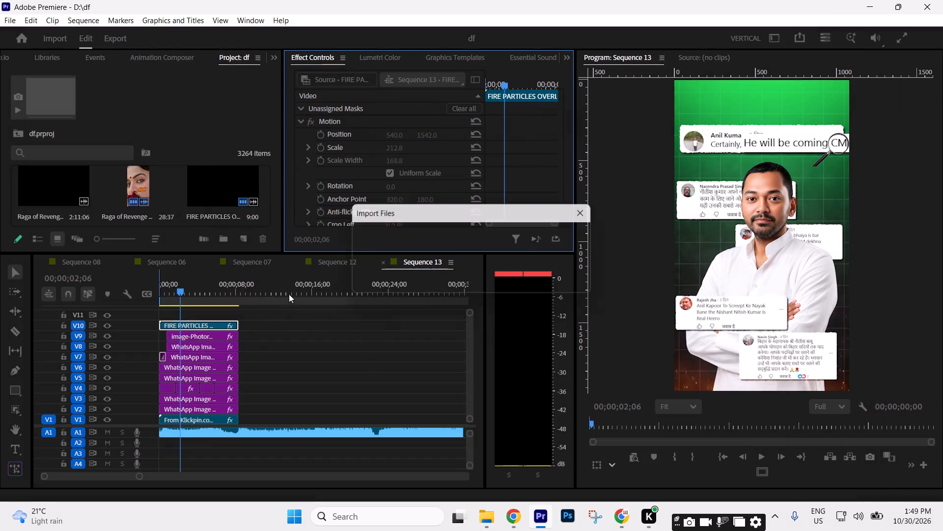
Place the old TV effect clip on V4 after the opening, unlink its audio and delete the audio part.
{"action": "left_click_drag", "start_coordinate": [65, 195], "coordinate": [287, 383]}
{"action": "left_click", "coordinate": [309, 394]}
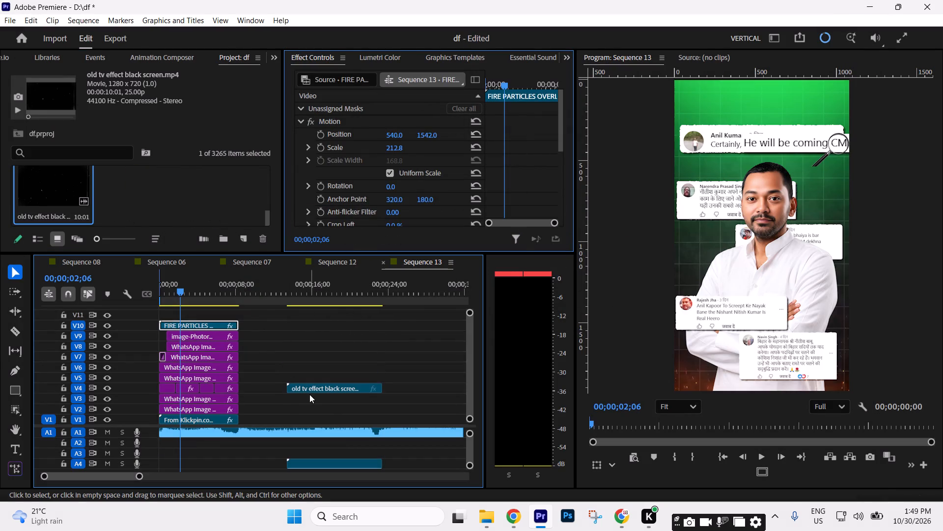
{"action": "left_click", "coordinate": [312, 388]}
{"action": "key", "text": "ctrl+l"}
{"action": "scroll", "coordinate": [310, 384], "scroll_direction": "up", "scroll_amount": 1}
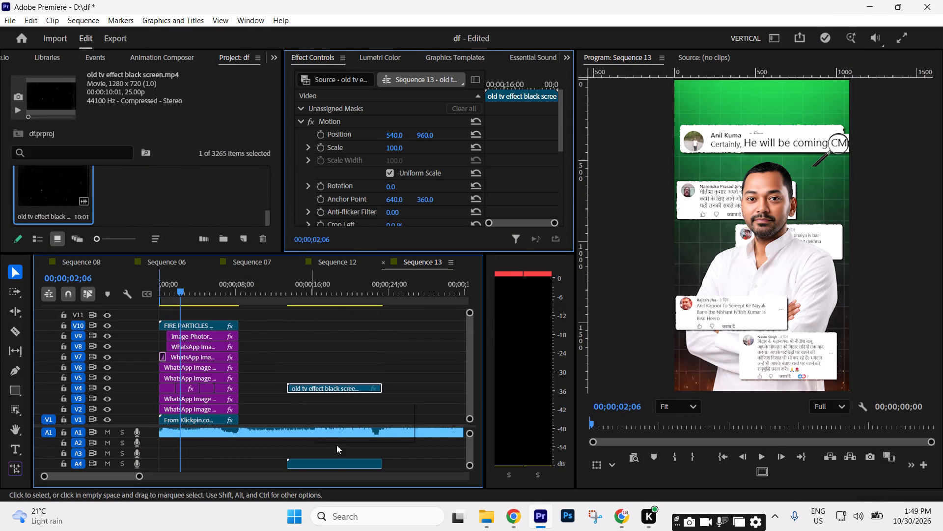
{"action": "left_click", "coordinate": [332, 466]}
{"action": "key", "text": "Delete"}
Move the old TV effect clip to V11 at the sequence start and trim its end to match the clips below.
{"action": "left_click", "coordinate": [332, 389]}
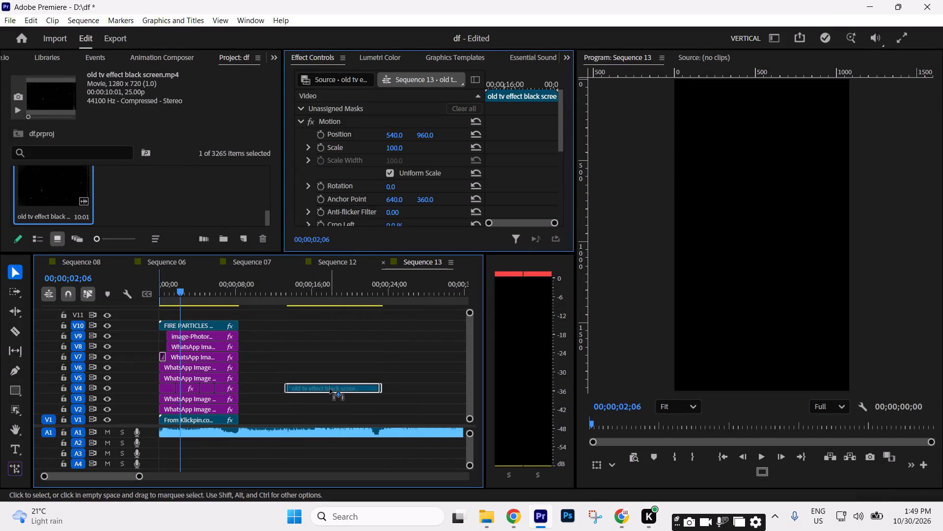
{"action": "left_click_drag", "start_coordinate": [332, 391], "coordinate": [190, 310]}
{"action": "left_click_drag", "start_coordinate": [261, 313], "coordinate": [256, 315]}
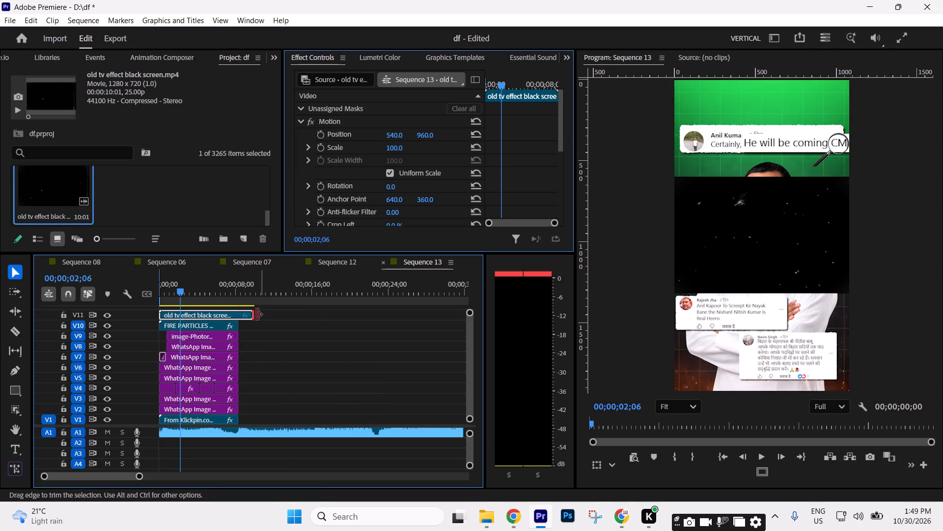
{"action": "left_click_drag", "start_coordinate": [256, 315], "coordinate": [247, 316]}
Fit the old TV effect clip to the frame, rotate it 90° and scale it to 150.4 to cover the vertical frame.
{"action": "left_click", "coordinate": [208, 312]}
{"action": "right_click", "coordinate": [208, 312]}
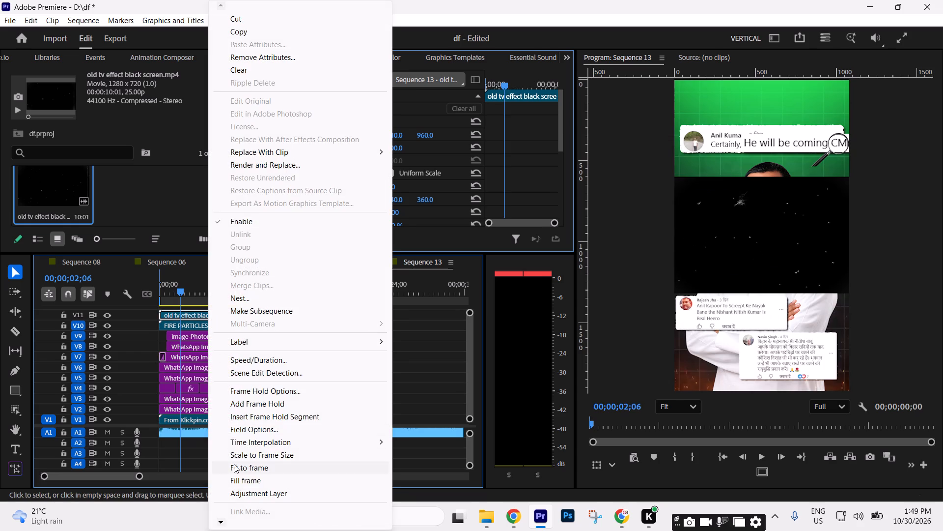
{"action": "left_click", "coordinate": [234, 464]}
{"action": "left_click_drag", "start_coordinate": [390, 188], "coordinate": [457, 188]}
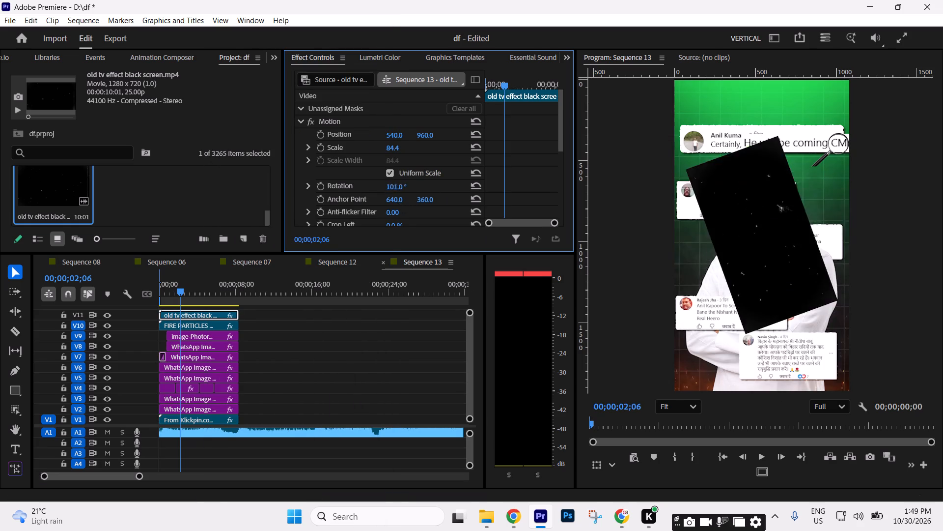
{"action": "left_click_drag", "start_coordinate": [457, 188], "coordinate": [479, 189]}
{"action": "left_click", "coordinate": [394, 187]}
{"action": "type", "text": "900"}
{"action": "key", "text": "Return"}
{"action": "left_click", "coordinate": [392, 185]}
{"action": "type", "text": "90"}
{"action": "key", "text": "Return"}
{"action": "left_click_drag", "start_coordinate": [395, 143], "coordinate": [405, 143]}
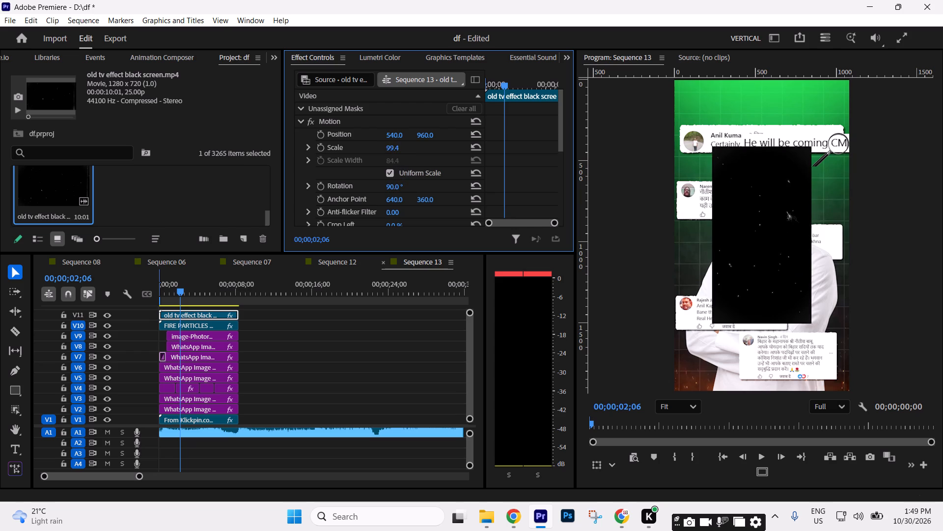
{"action": "left_click_drag", "start_coordinate": [405, 143], "coordinate": [436, 145]}
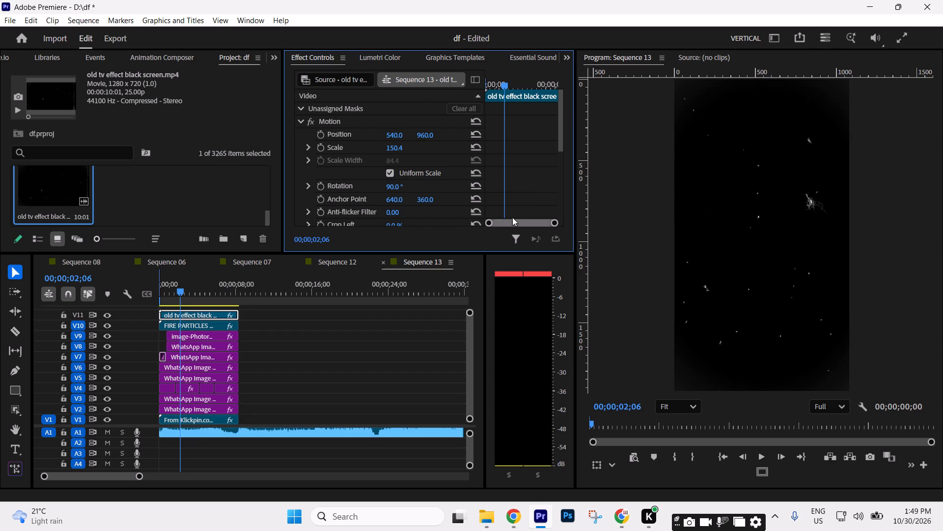
Try the Lighten and Soft Light blend modes on the old TV effect overlay, set it to Screen and preview it.
{"action": "scroll", "coordinate": [531, 198], "scroll_direction": "down", "scroll_amount": 10}
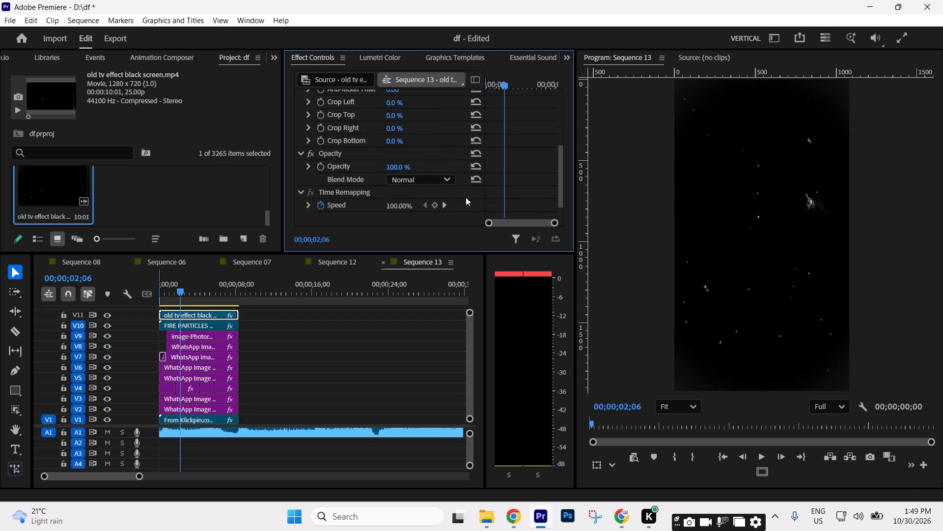
{"action": "left_click_drag", "start_coordinate": [416, 181], "coordinate": [411, 314]}
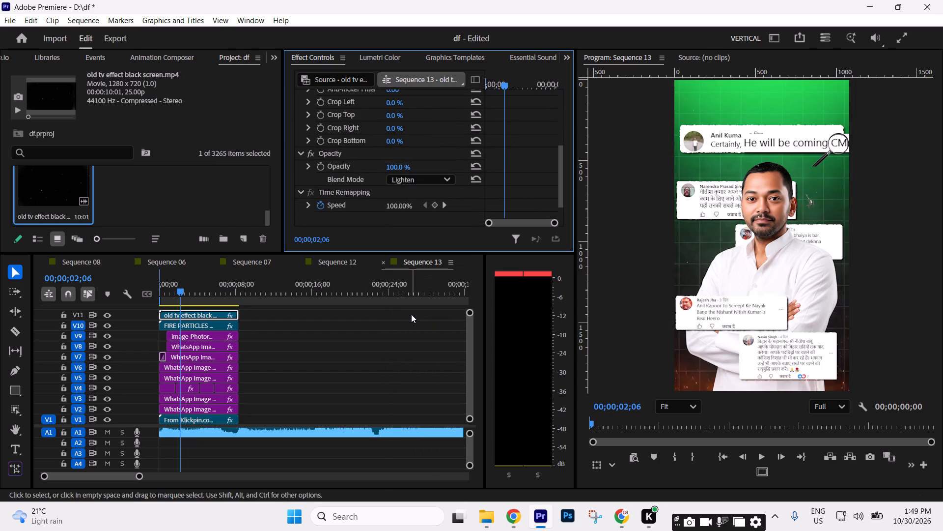
{"action": "key", "text": "space"}
{"action": "key", "text": "space"}
{"action": "left_click_drag", "start_coordinate": [396, 179], "coordinate": [409, 233]}
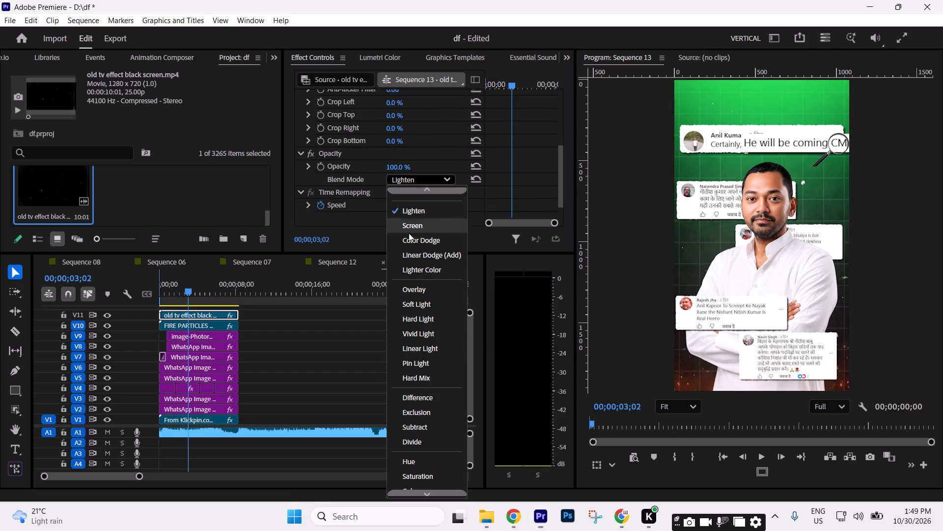
{"action": "left_click_drag", "start_coordinate": [409, 233], "coordinate": [421, 303]}
{"action": "key", "text": "space"}
{"action": "key", "text": "space"}
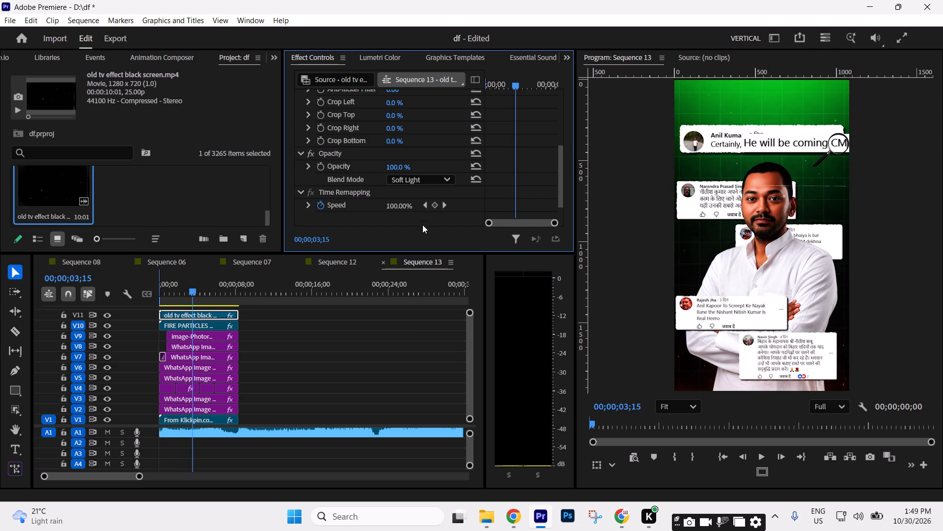
{"action": "left_click_drag", "start_coordinate": [413, 177], "coordinate": [414, 206]}
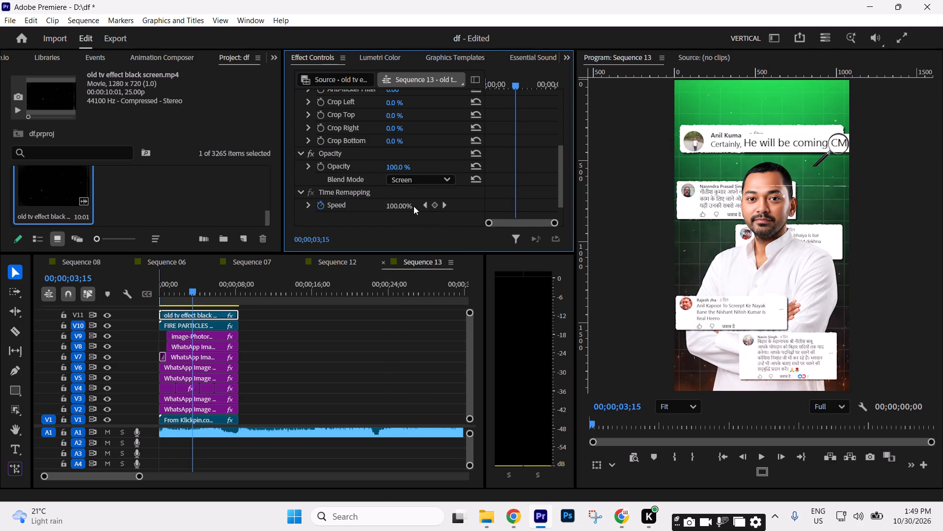
{"action": "key", "text": "space"}
{"action": "key", "text": "space"}
{"action": "key", "text": "space"}
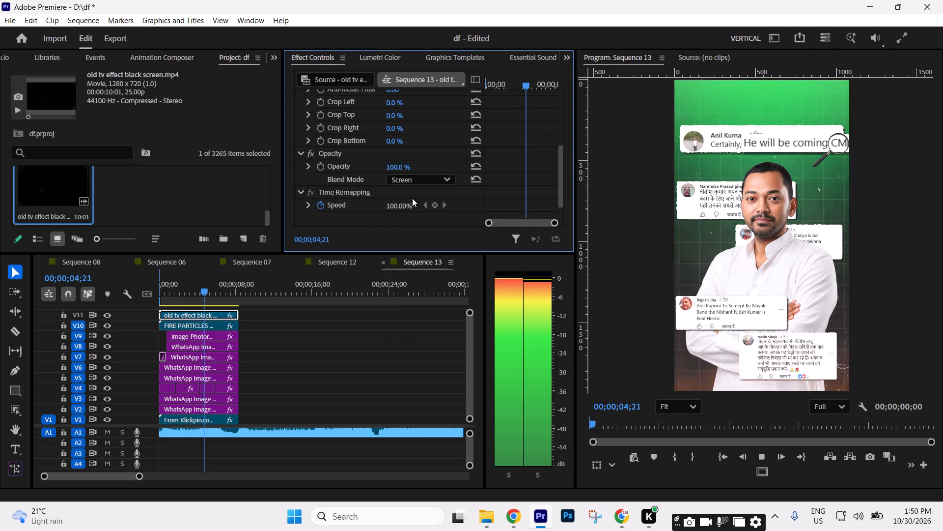
{"action": "key", "text": "space"}
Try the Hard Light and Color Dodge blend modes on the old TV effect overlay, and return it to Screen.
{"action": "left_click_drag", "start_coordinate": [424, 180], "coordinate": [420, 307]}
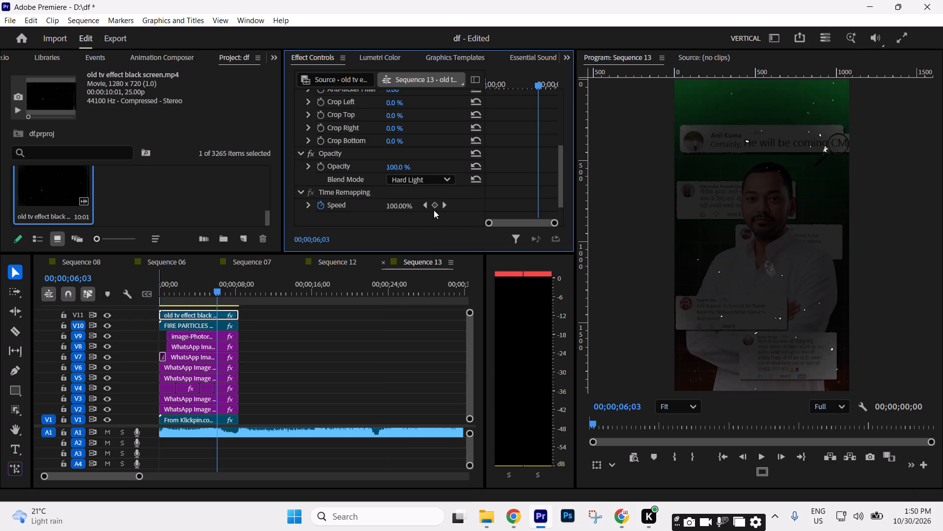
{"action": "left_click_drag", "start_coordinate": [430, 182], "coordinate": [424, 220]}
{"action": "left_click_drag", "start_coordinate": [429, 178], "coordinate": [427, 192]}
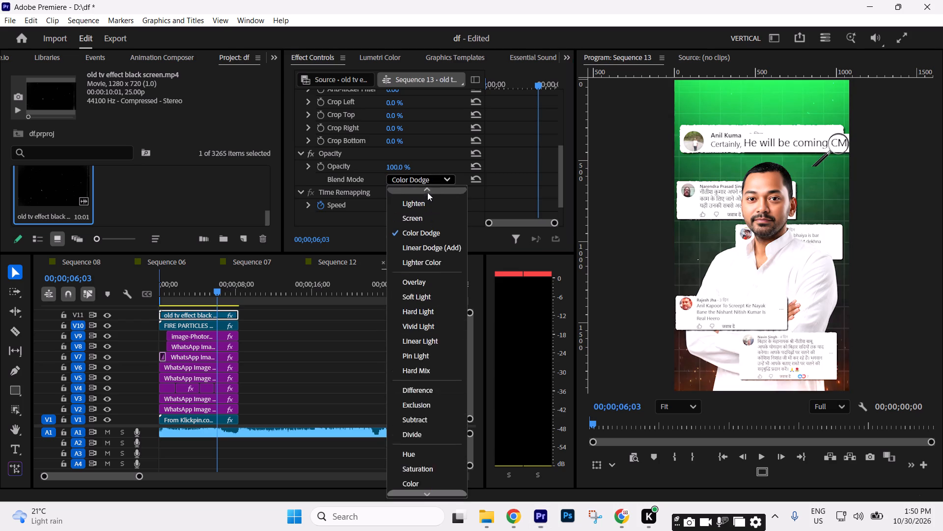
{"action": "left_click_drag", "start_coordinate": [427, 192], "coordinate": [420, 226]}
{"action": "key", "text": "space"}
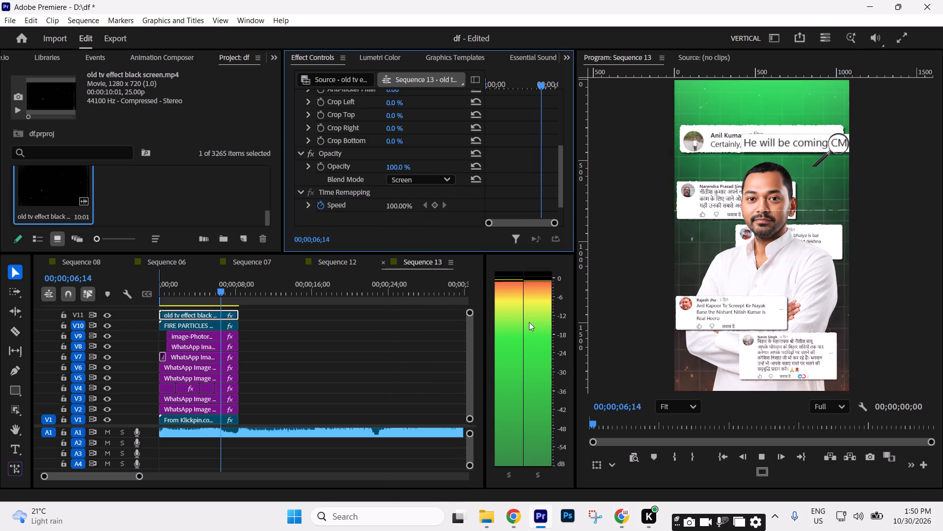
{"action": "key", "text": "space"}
Set the old TV effect overlay's opacity to 50%.
{"action": "scroll", "coordinate": [559, 186], "scroll_direction": "down", "scroll_amount": 8}
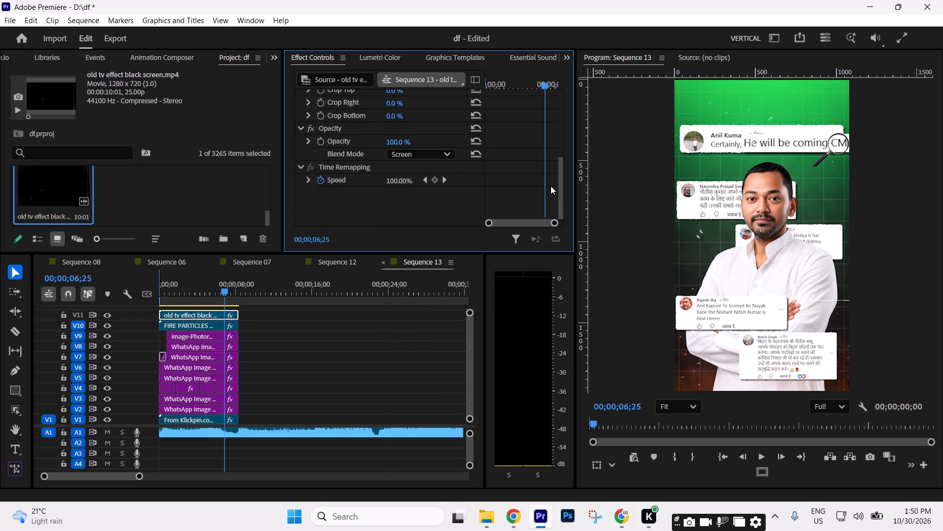
{"action": "left_click_drag", "start_coordinate": [394, 141], "coordinate": [369, 146]}
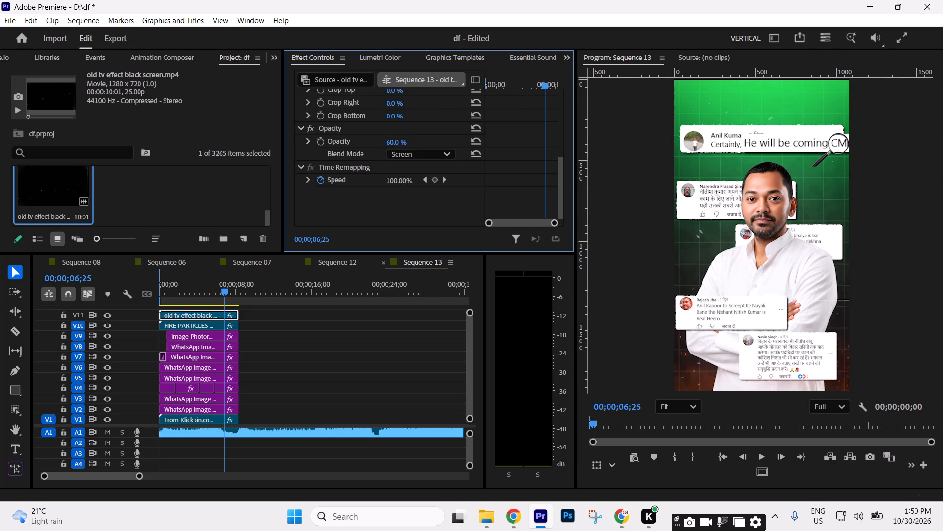
{"action": "left_click_drag", "start_coordinate": [369, 146], "coordinate": [354, 150]}
{"action": "left_click", "coordinate": [399, 144]}
{"action": "key", "text": "5"}
{"action": "key", "text": "0"}
{"action": "key", "text": "Return"}
Return the playhead to the start of the sequence and save the project.
{"action": "left_click", "coordinate": [416, 377]}
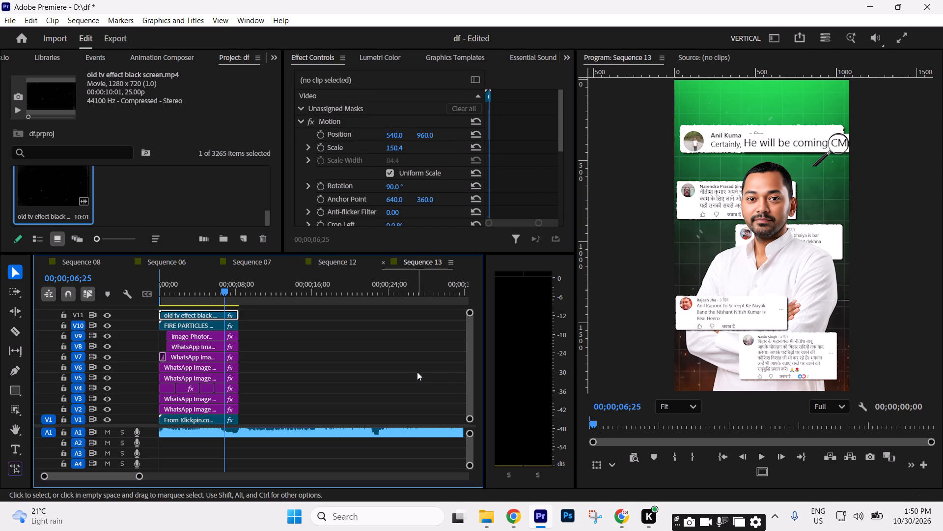
{"action": "key", "text": "Up"}
{"action": "key", "text": "Up"}
{"action": "key", "text": "Up"}
{"action": "key", "text": "Up"}
{"action": "key", "text": "Up"}
{"action": "left_click", "coordinate": [416, 369]}
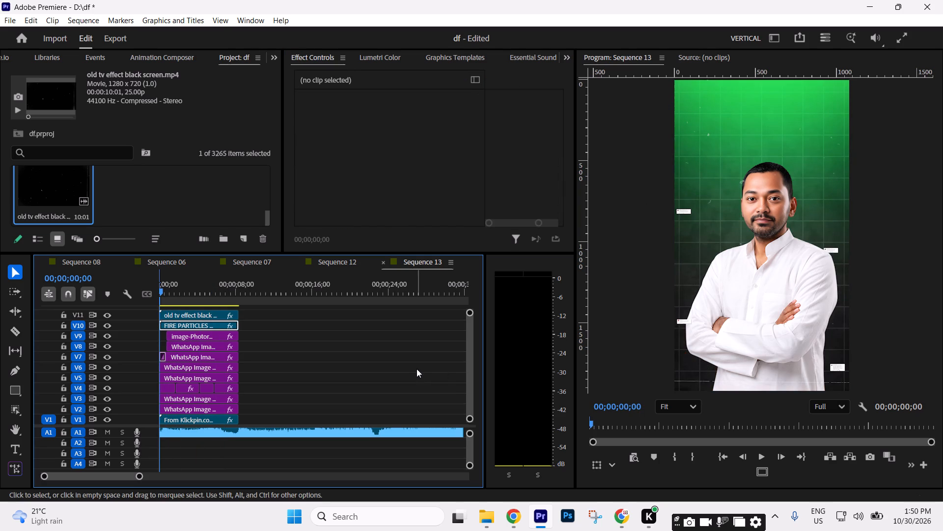
{"action": "key", "text": "ctrl+s"}
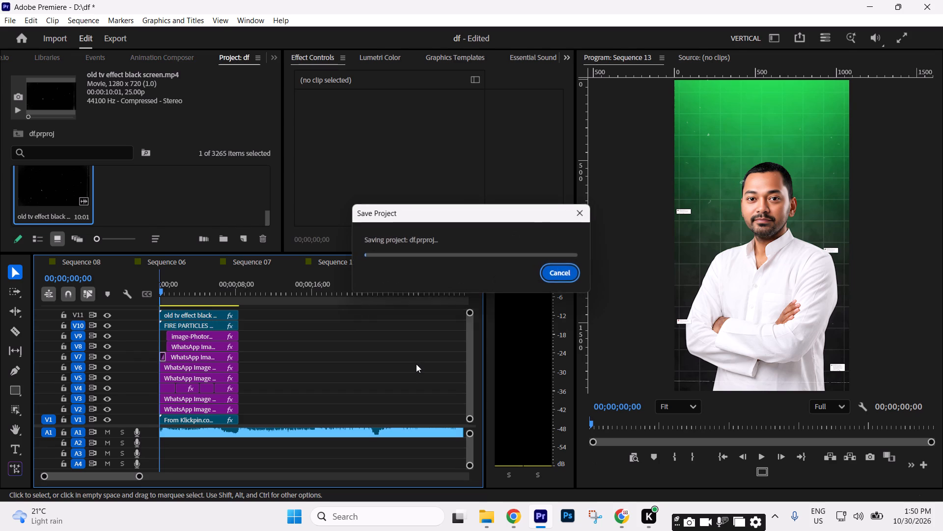
Play back the opening from the start to check the softened old TV effect overlay.
{"action": "key", "text": "space"}
{"action": "key", "text": "space"}
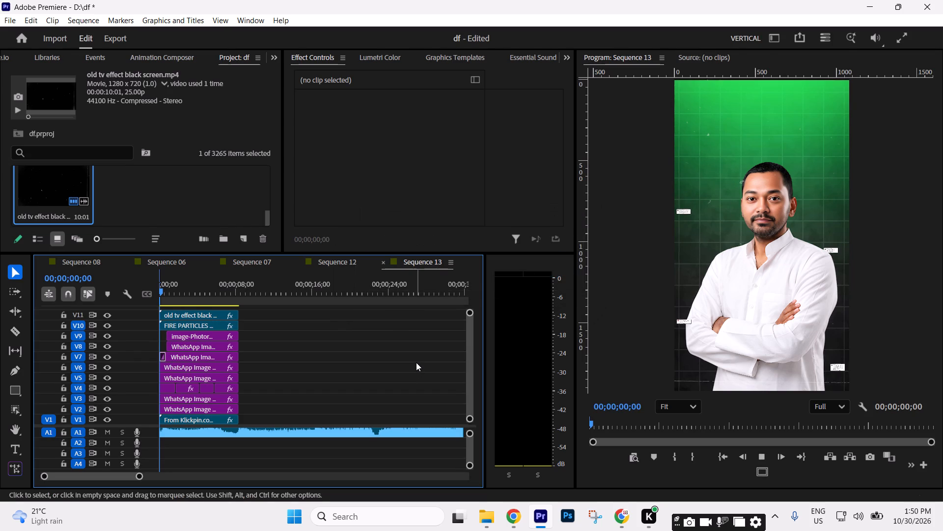
{"action": "key", "text": "space"}
{"action": "key", "text": "space"}
{"action": "key", "text": "space"}
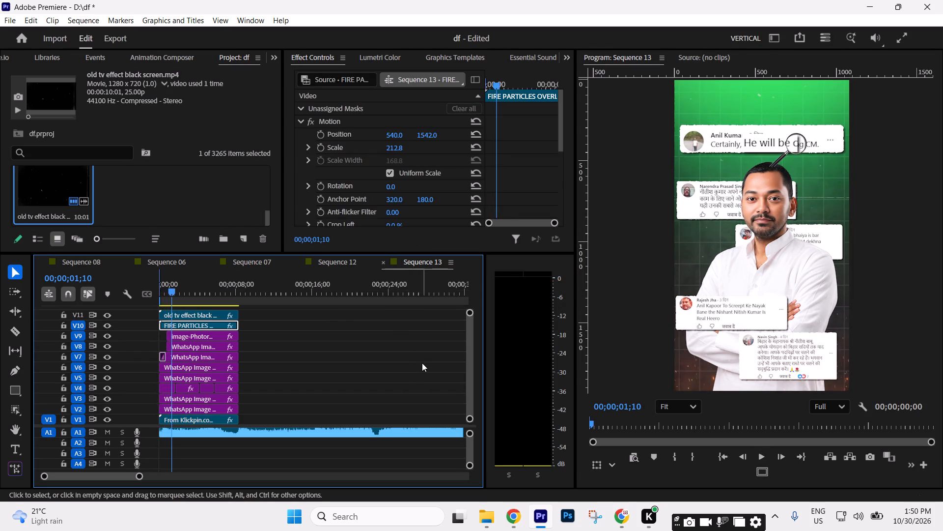
Save the project again.
{"action": "key", "text": "ctrl+s"}
{"action": "left_click_drag", "start_coordinate": [185, 291], "coordinate": [88, 299]}
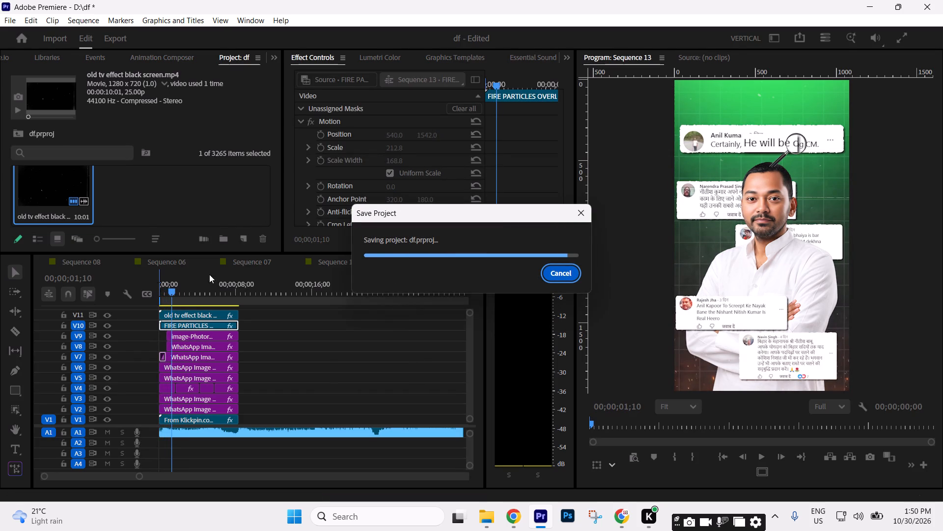
Play back the opening of Sequence 13 from the start to review the overlays.
{"action": "left_click_drag", "start_coordinate": [171, 290], "coordinate": [134, 295]}
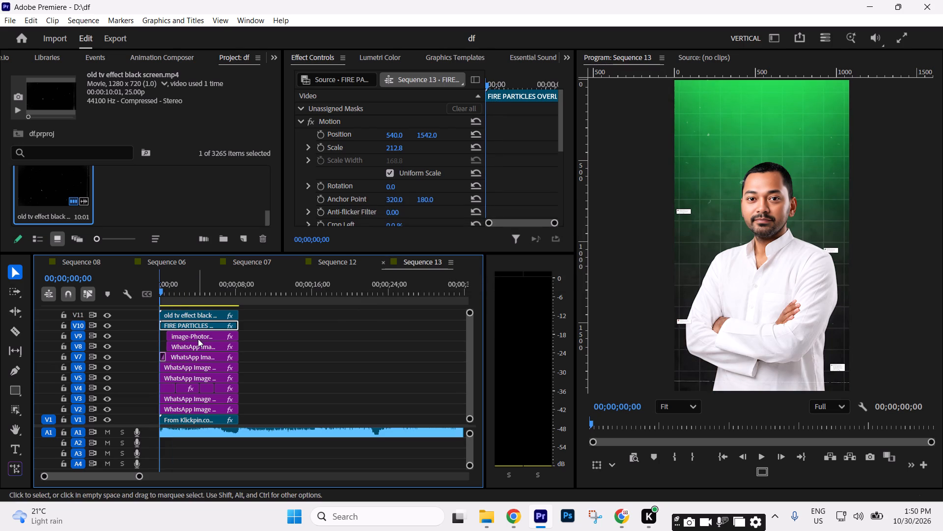
{"action": "key", "text": "space"}
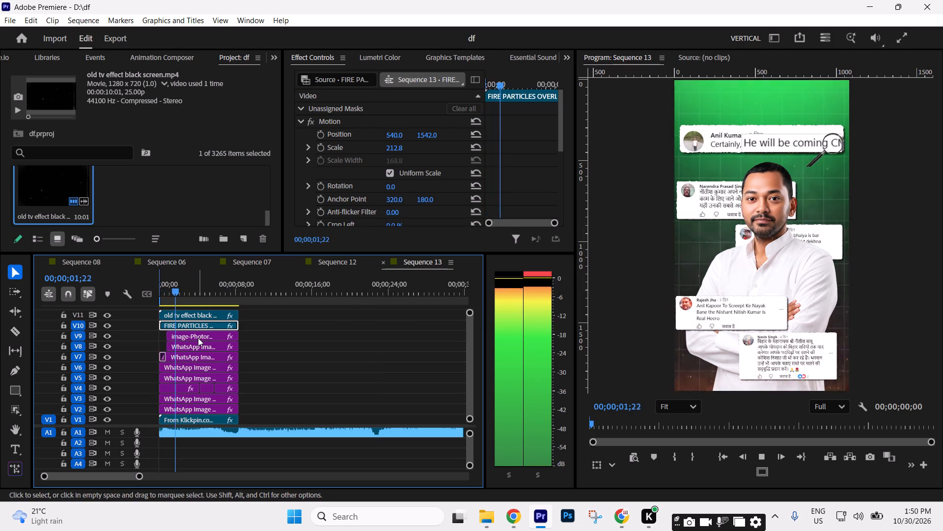
{"action": "key", "text": "space"}
{"action": "key", "text": "space"}
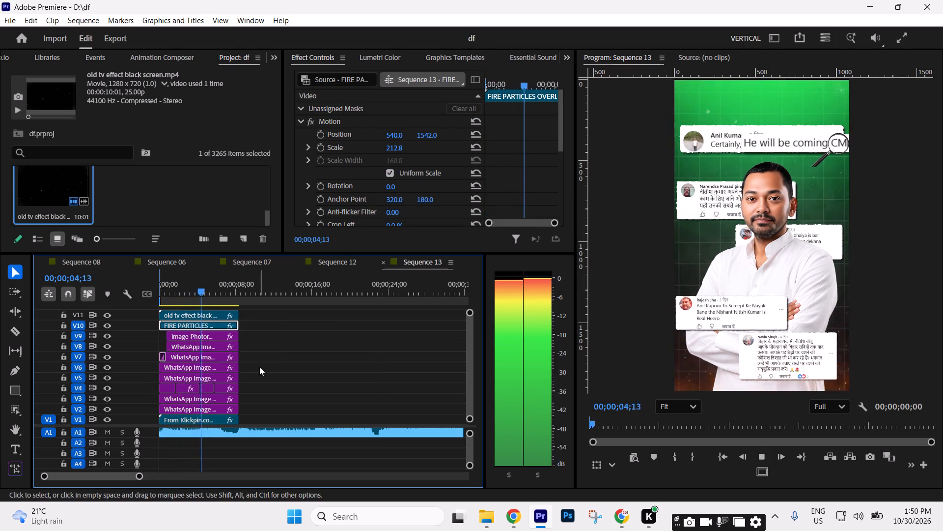
{"action": "left_click_drag", "start_coordinate": [193, 292], "coordinate": [173, 294]}
Deselect the timeline clips and save the project.
{"action": "left_click", "coordinate": [297, 367]}
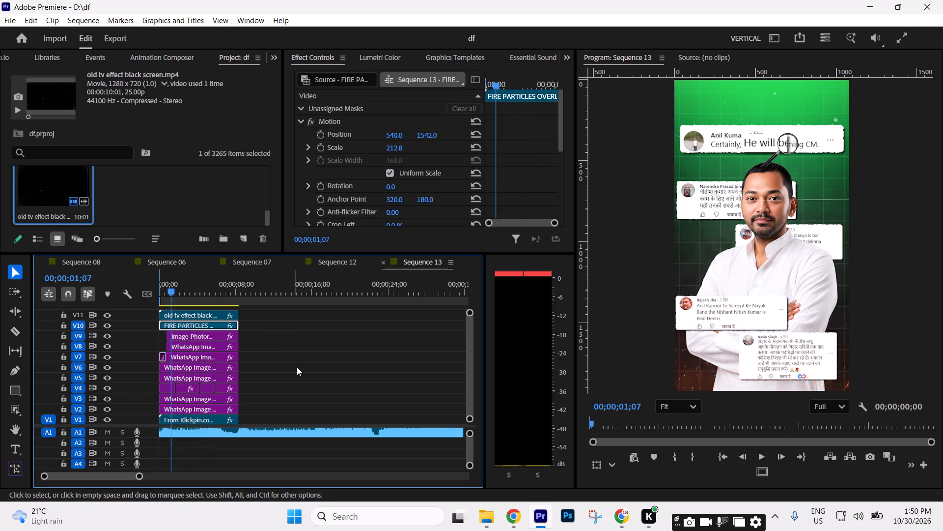
{"action": "key", "text": "ctrl+s"}
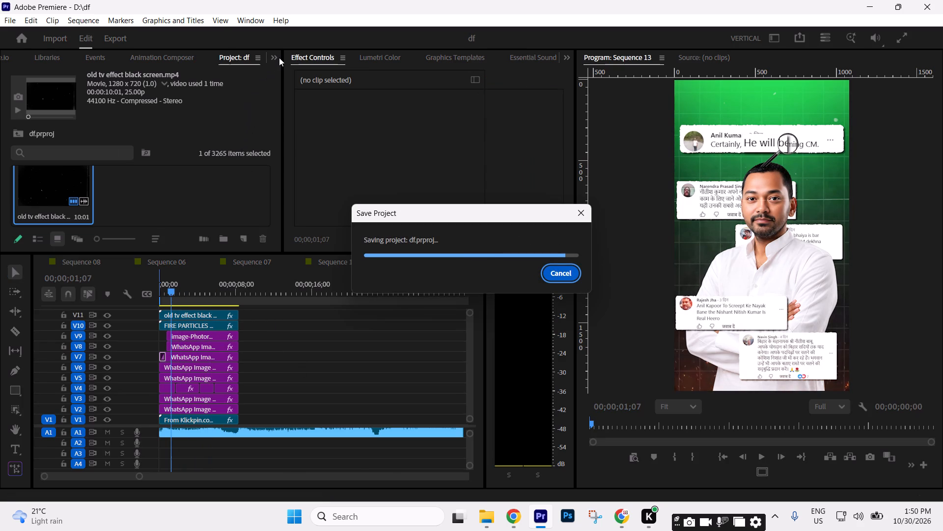
Apply the Stripe transition to the first cut between the man cutout clips on V4 and preview it.
{"action": "left_click", "coordinate": [5, 55]}
{"action": "left_click", "coordinate": [1, 56]}
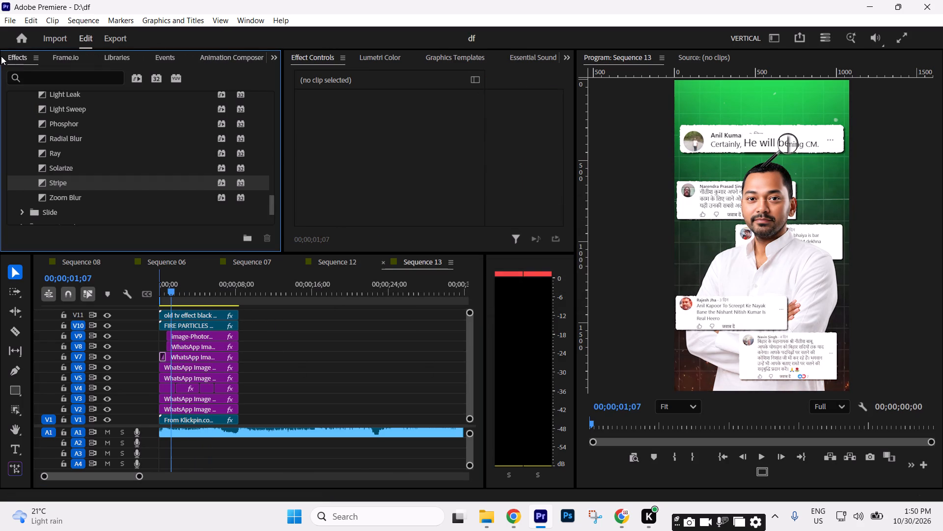
{"action": "left_click_drag", "start_coordinate": [71, 186], "coordinate": [179, 388]}
{"action": "key", "text": "space"}
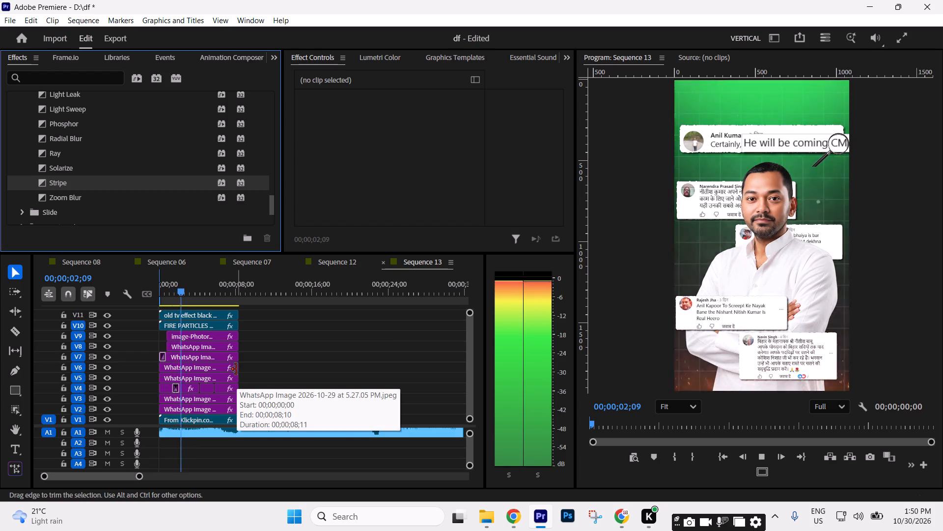
{"action": "key", "text": "space"}
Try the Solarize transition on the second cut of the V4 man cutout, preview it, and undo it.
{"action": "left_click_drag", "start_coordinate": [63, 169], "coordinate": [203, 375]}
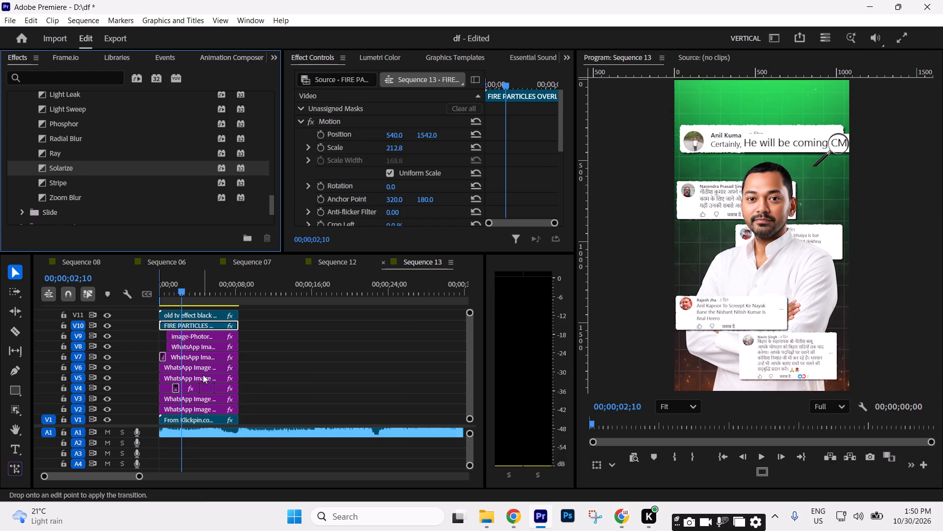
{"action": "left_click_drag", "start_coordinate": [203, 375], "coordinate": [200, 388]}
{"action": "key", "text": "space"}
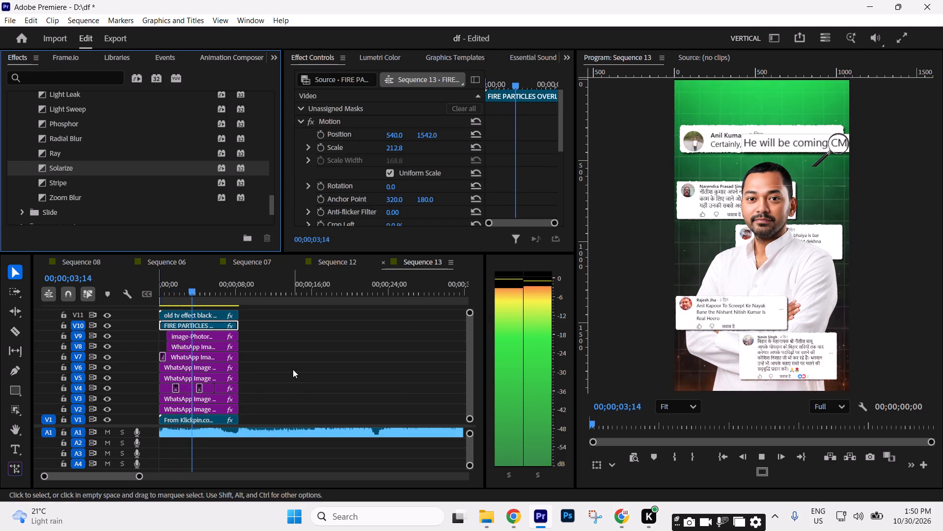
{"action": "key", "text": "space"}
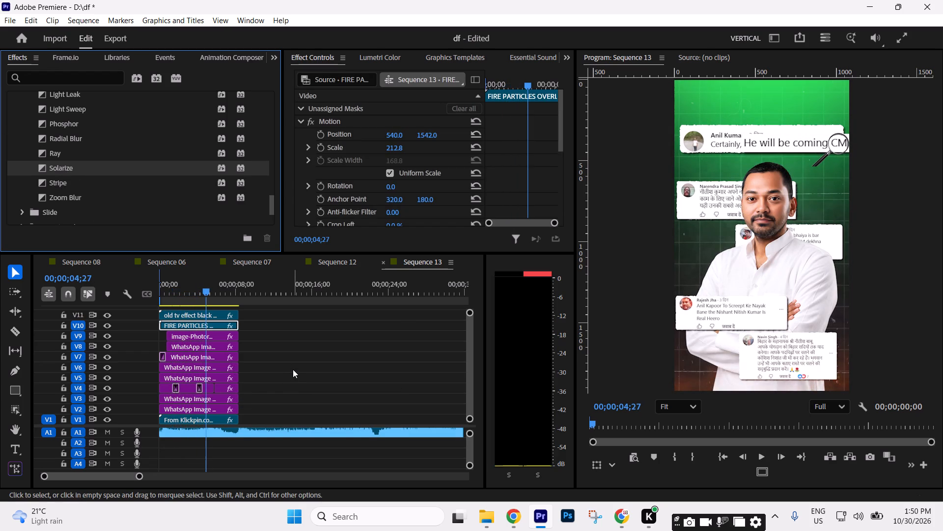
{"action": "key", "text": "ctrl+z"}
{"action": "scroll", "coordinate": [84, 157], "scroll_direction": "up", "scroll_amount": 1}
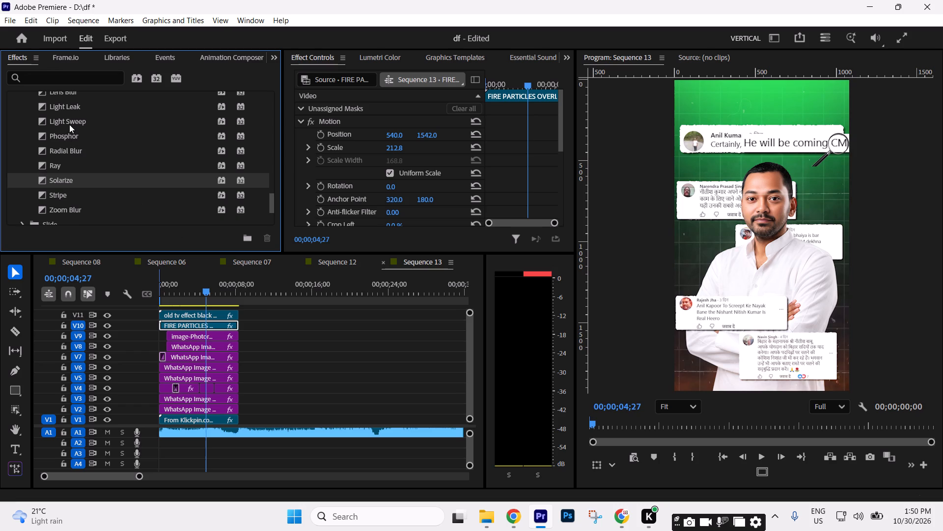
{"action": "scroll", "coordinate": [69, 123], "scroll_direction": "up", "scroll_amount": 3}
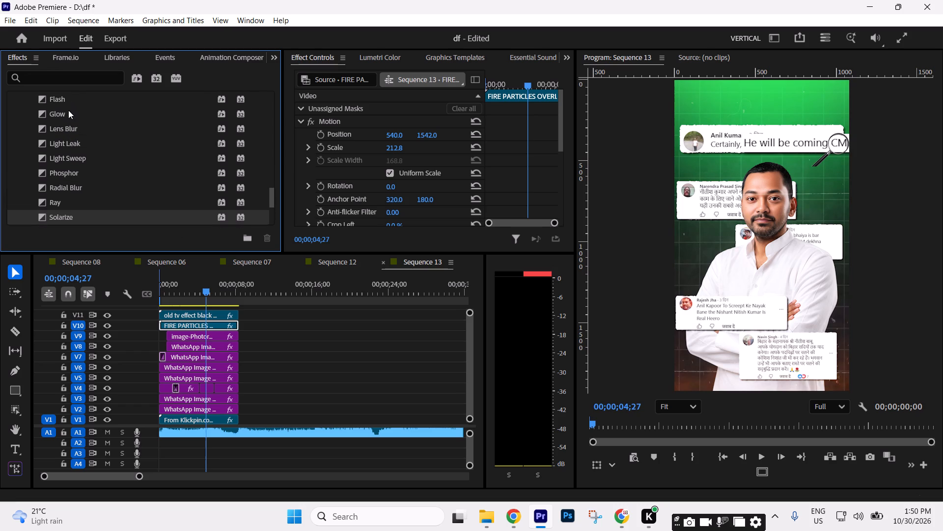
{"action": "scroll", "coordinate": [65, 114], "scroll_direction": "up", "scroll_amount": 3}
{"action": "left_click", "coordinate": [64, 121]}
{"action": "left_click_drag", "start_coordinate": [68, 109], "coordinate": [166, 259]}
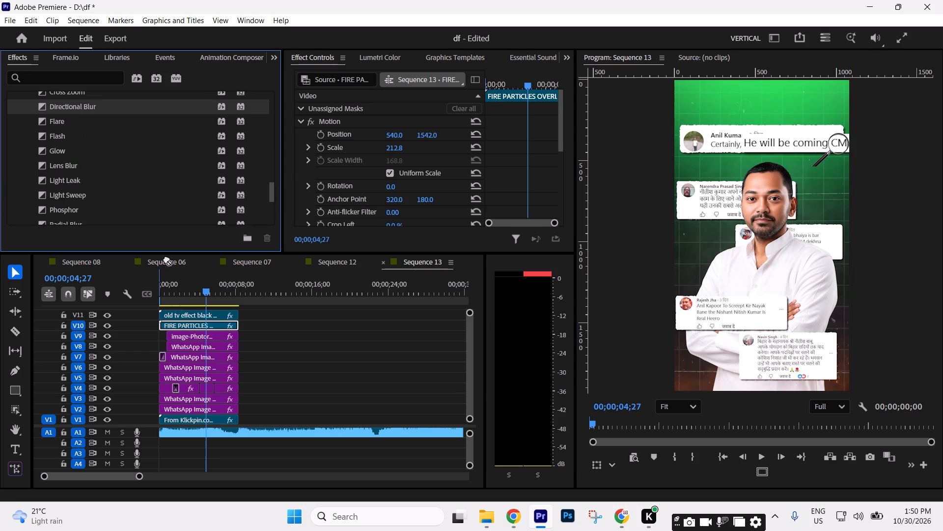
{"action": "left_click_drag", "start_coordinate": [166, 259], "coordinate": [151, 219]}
Apply the Chroma Leak transition to the second cut of the man cutout on V4 and preview it.
{"action": "scroll", "coordinate": [127, 173], "scroll_direction": "up", "scroll_amount": 4}
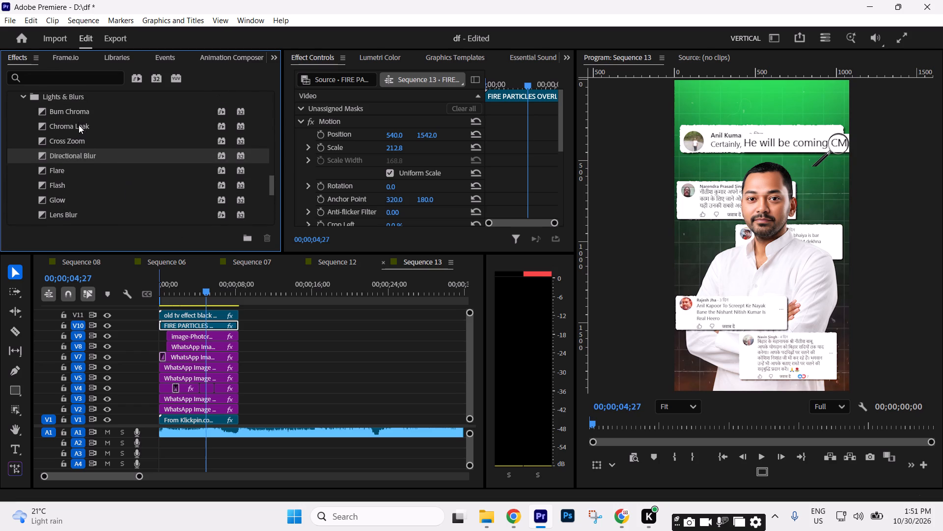
{"action": "left_click_drag", "start_coordinate": [79, 125], "coordinate": [201, 388]}
{"action": "left_click", "coordinate": [198, 289]}
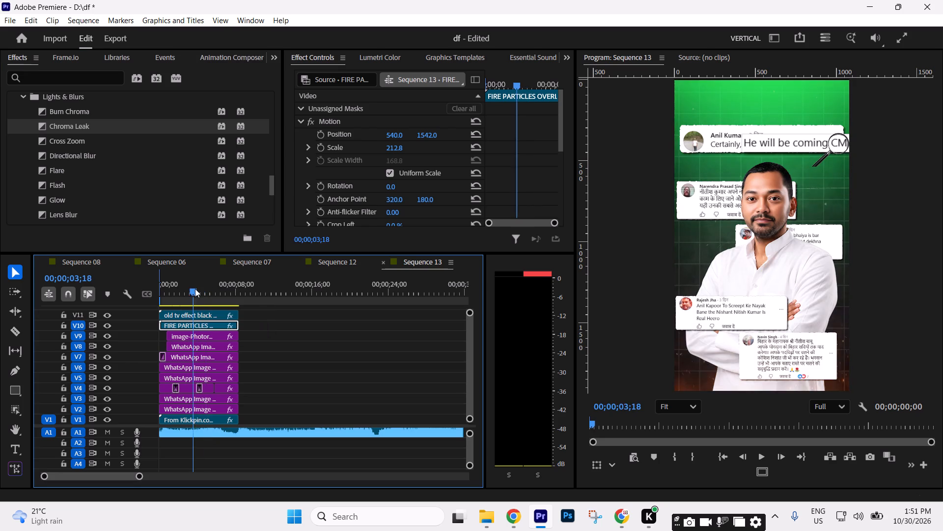
{"action": "key", "text": "space"}
{"action": "key", "text": "space"}
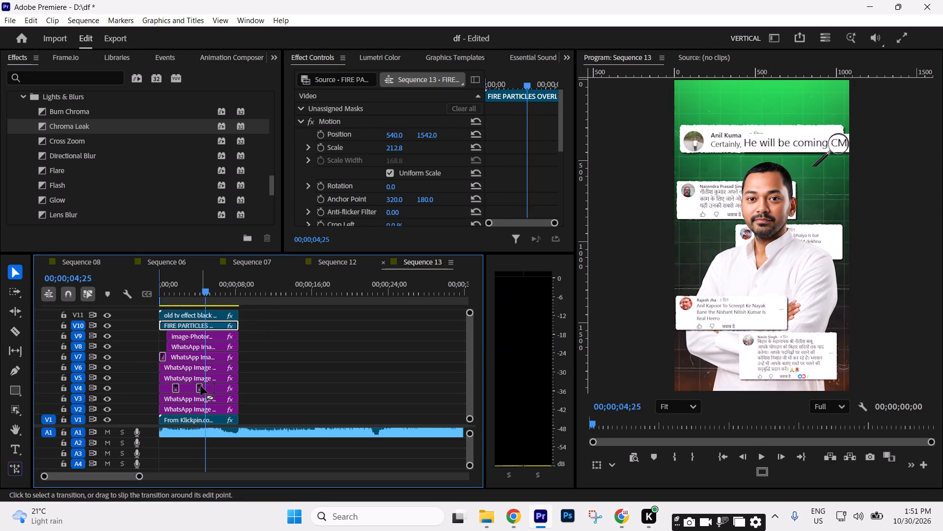
Set the duration of both the Chroma Leak and Stripe transitions on V4 to 30 frames.
{"action": "double_click", "coordinate": [201, 386]}
{"action": "type", "text": "30"}
{"action": "key", "text": "Return"}
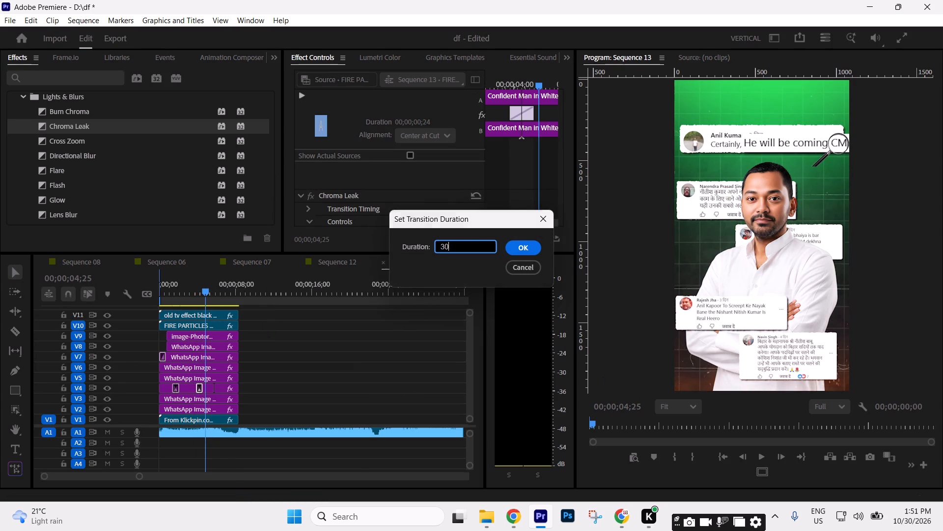
{"action": "left_click", "coordinate": [173, 390]}
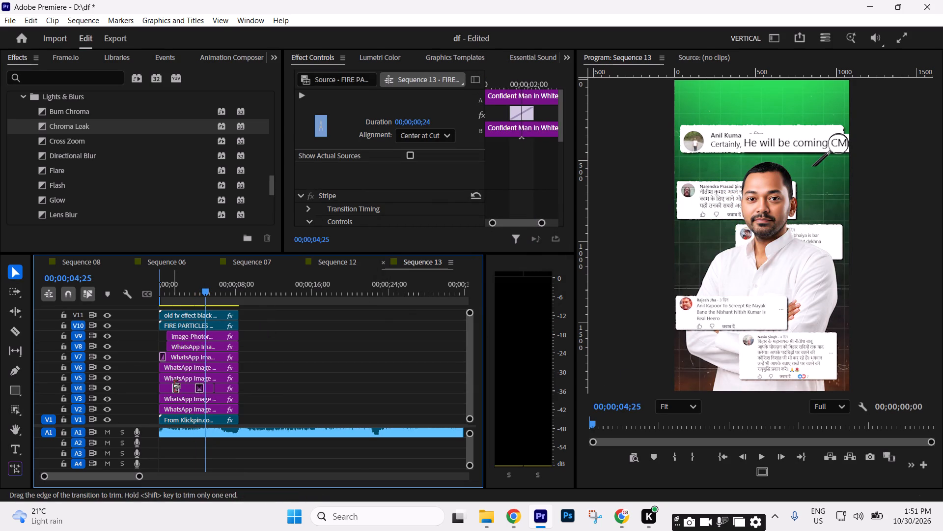
{"action": "double_click", "coordinate": [175, 386]}
{"action": "type", "text": "30"}
{"action": "key", "text": "Return"}
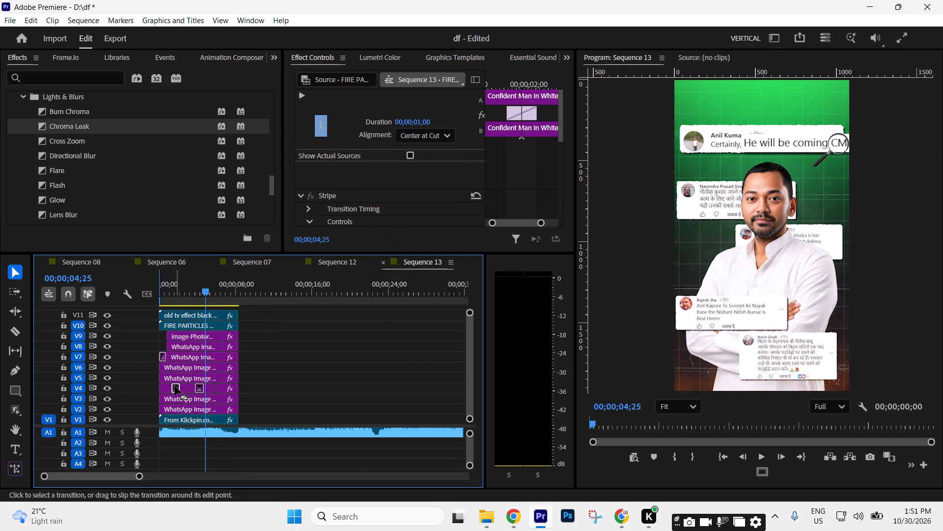
Apply the Burn Chroma transition to the third cut of the man cutout on V4 and set its duration to 30 frames.
{"action": "scroll", "coordinate": [131, 157], "scroll_direction": "up", "scroll_amount": 3}
{"action": "left_click_drag", "start_coordinate": [77, 151], "coordinate": [227, 382]}
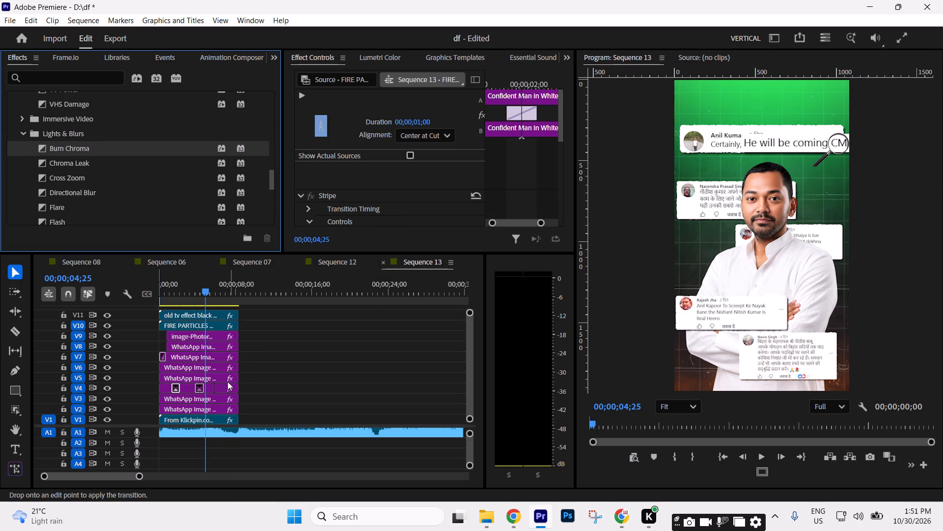
{"action": "left_click_drag", "start_coordinate": [227, 382], "coordinate": [219, 387]}
{"action": "double_click", "coordinate": [215, 387]}
{"action": "type", "text": "30"}
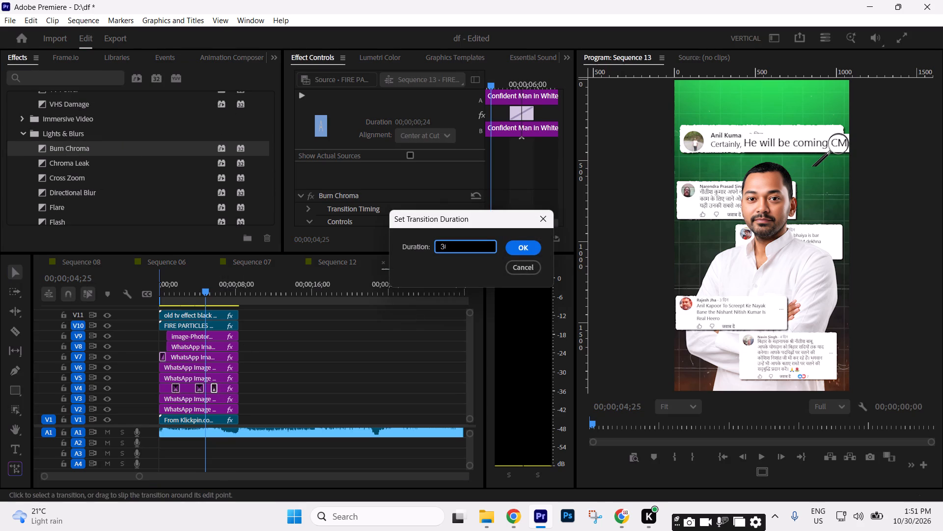
{"action": "key", "text": "Return"}
Play back the third cut's transition, and replay the opening from the start to check the new V4 transitions.
{"action": "key", "text": "space"}
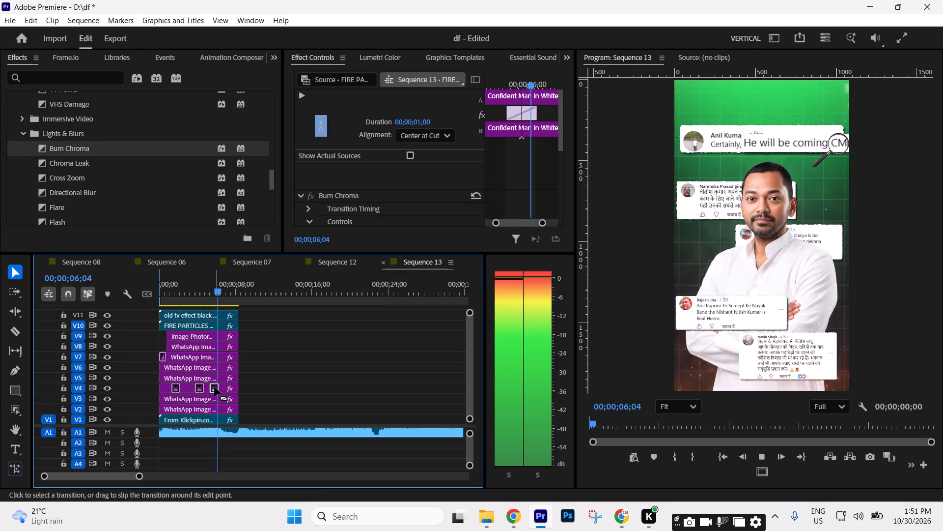
{"action": "key", "text": "space"}
{"action": "key", "text": "space"}
{"action": "key", "text": "space"}
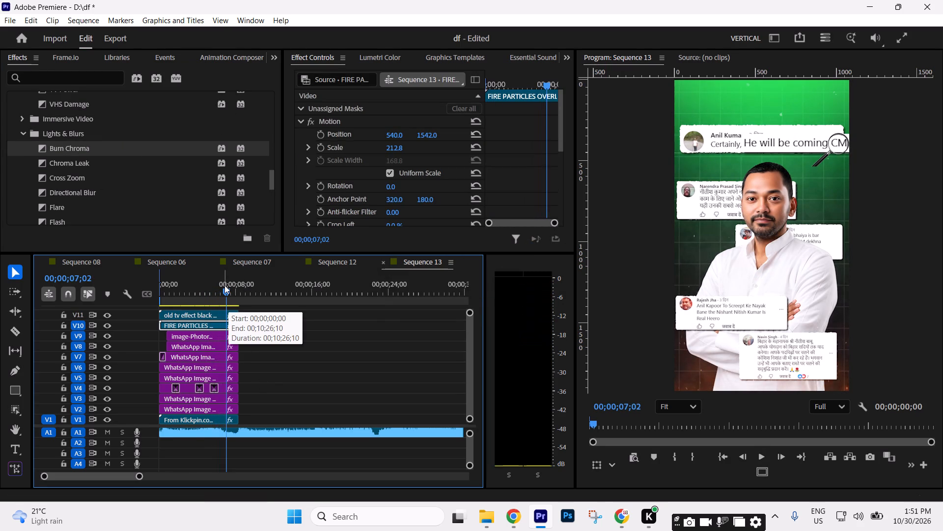
{"action": "left_click_drag", "start_coordinate": [238, 253], "coordinate": [237, 250]}
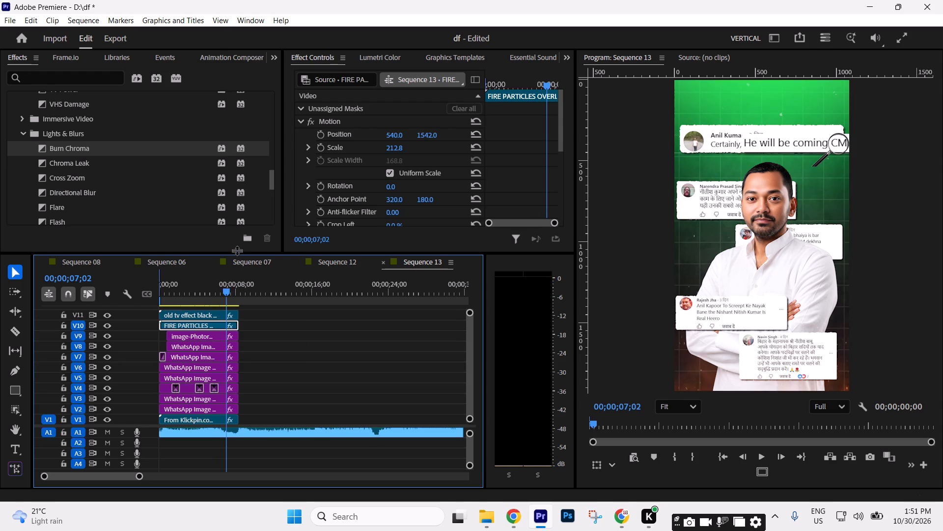
{"action": "left_click_drag", "start_coordinate": [237, 250], "coordinate": [231, 221]}
{"action": "left_click_drag", "start_coordinate": [218, 262], "coordinate": [0, 286]}
{"action": "key", "text": "space"}
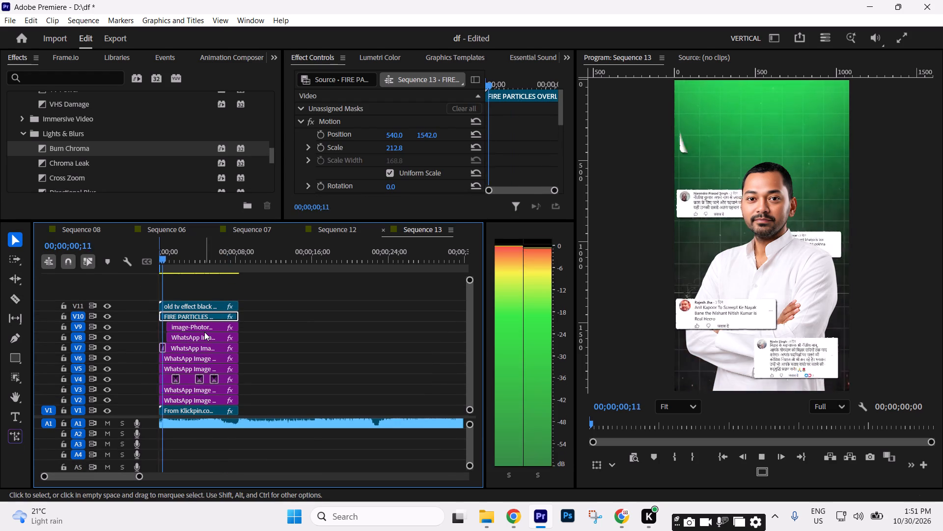
{"action": "key", "text": "space"}
{"action": "key", "text": "space"}
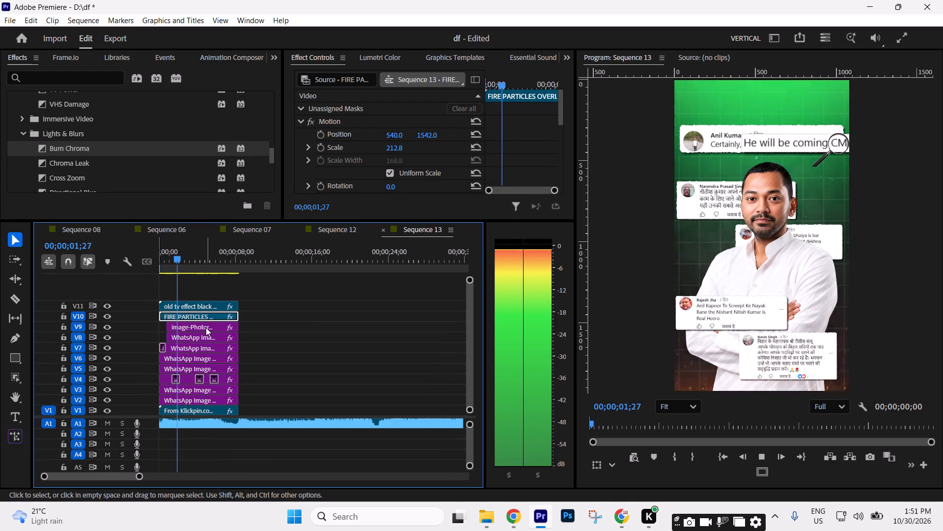
{"action": "key", "text": "space"}
Return the playhead to the start of the sequence, deselect the clips, and save the project.
{"action": "left_click_drag", "start_coordinate": [178, 266], "coordinate": [69, 281]}
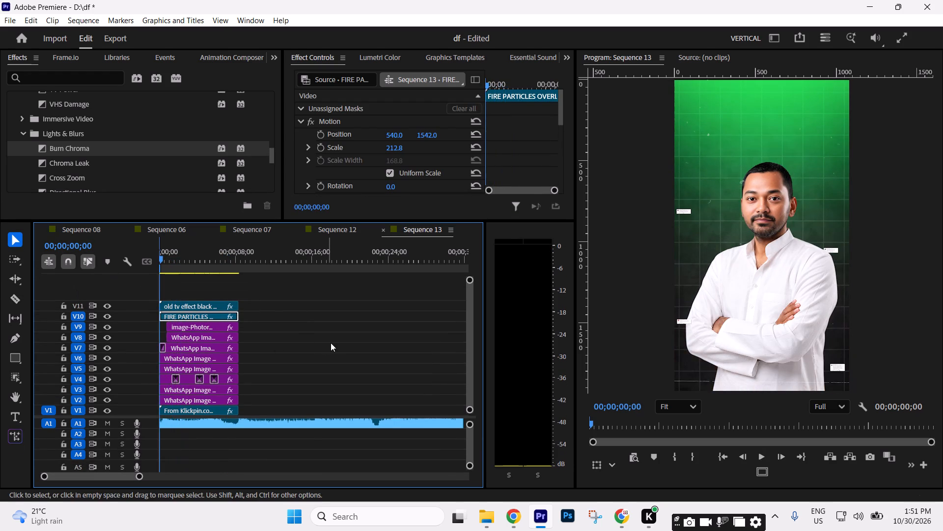
{"action": "left_click", "coordinate": [331, 343]}
{"action": "key", "text": "ctrl+s"}
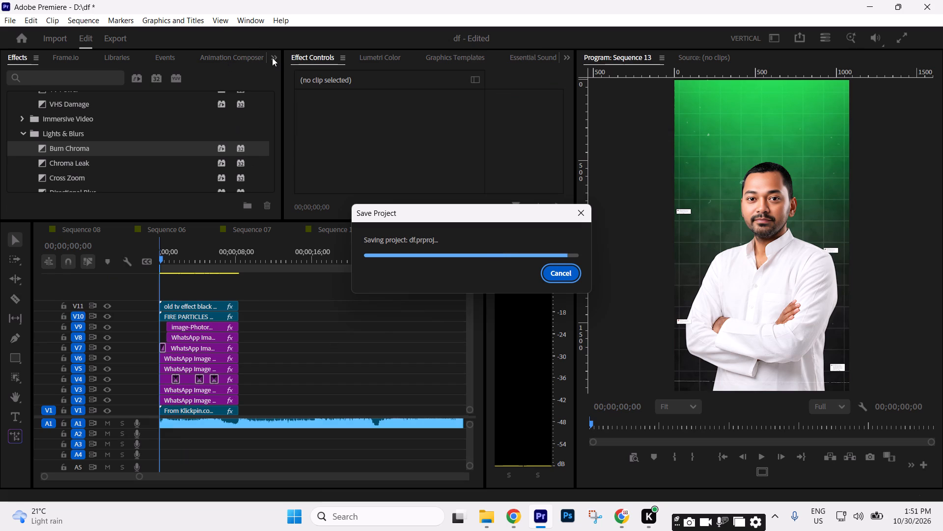
Bring the df project's media bin back into view and save the project again.
{"action": "left_click", "coordinate": [272, 58]}
{"action": "left_click_drag", "start_coordinate": [271, 58], "coordinate": [293, 144]}
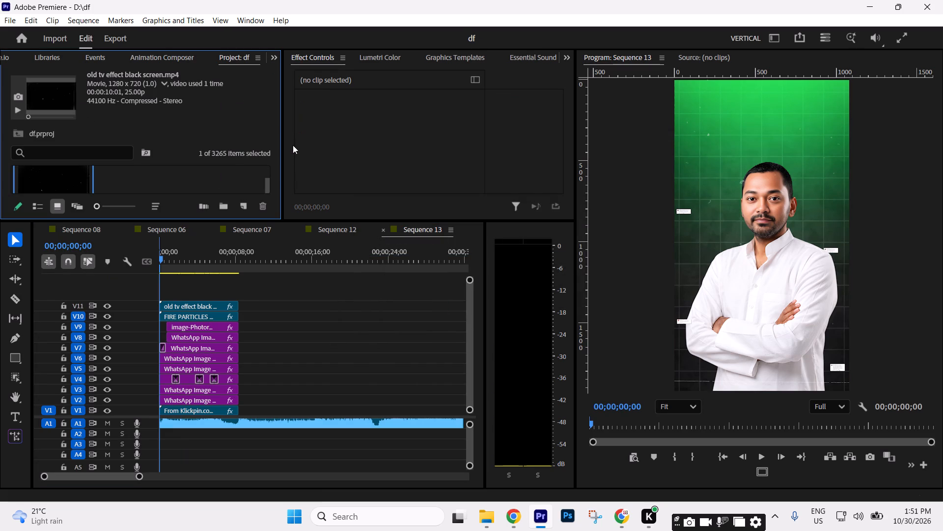
{"action": "scroll", "coordinate": [179, 192], "scroll_direction": "down", "scroll_amount": 2}
{"action": "left_click", "coordinate": [380, 353]}
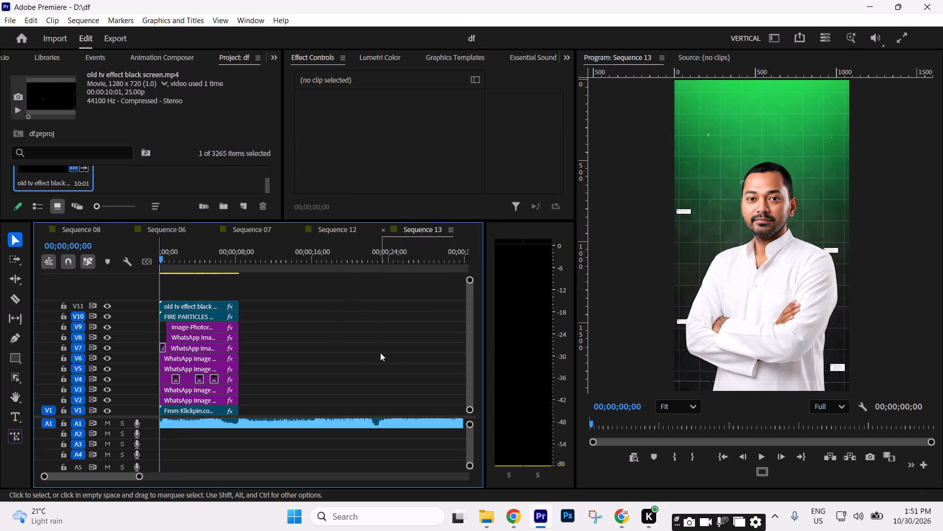
{"action": "key", "text": "ctrl+s"}
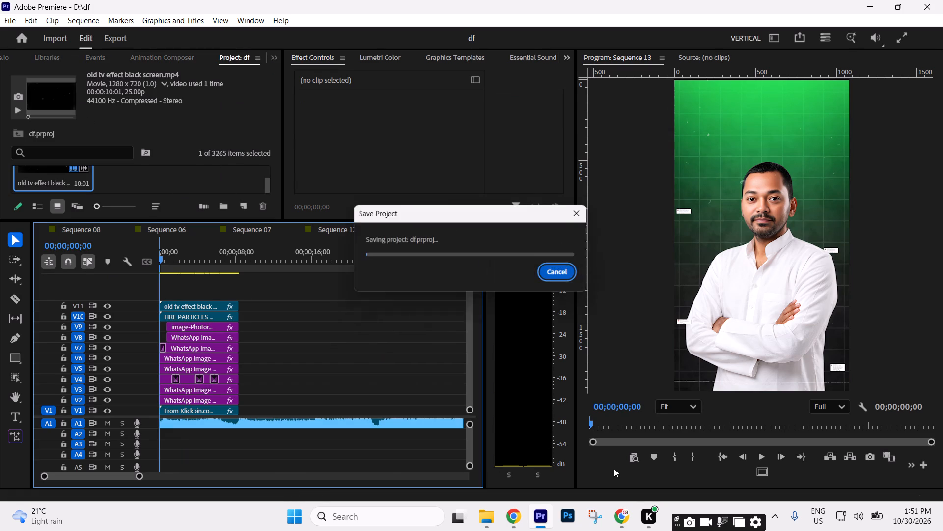